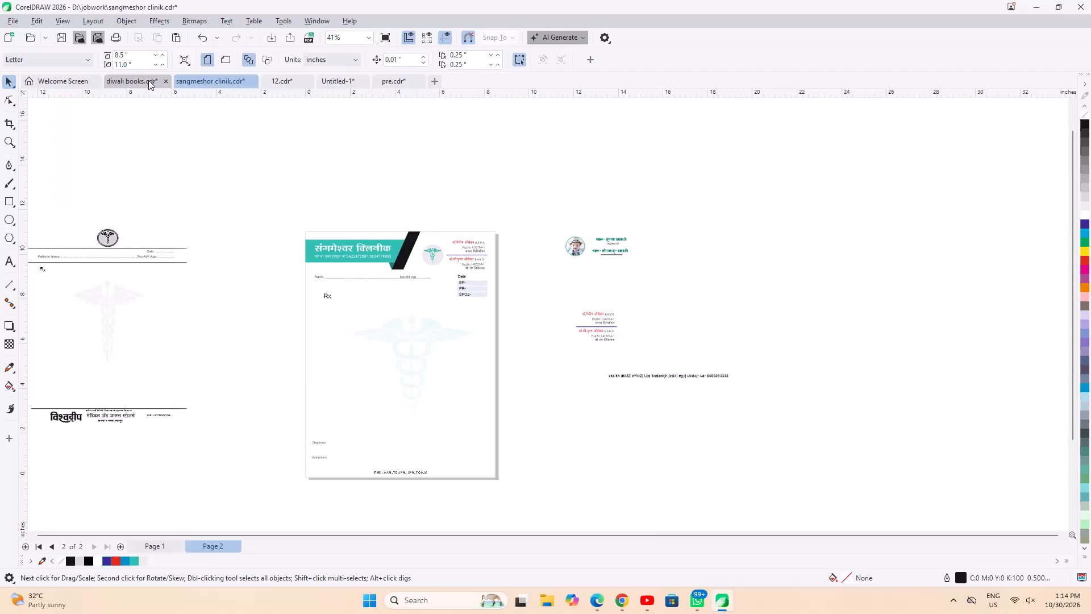
Look through pages 18 to 20 of the Diwali books document and return to page 21.
click(995, 545)
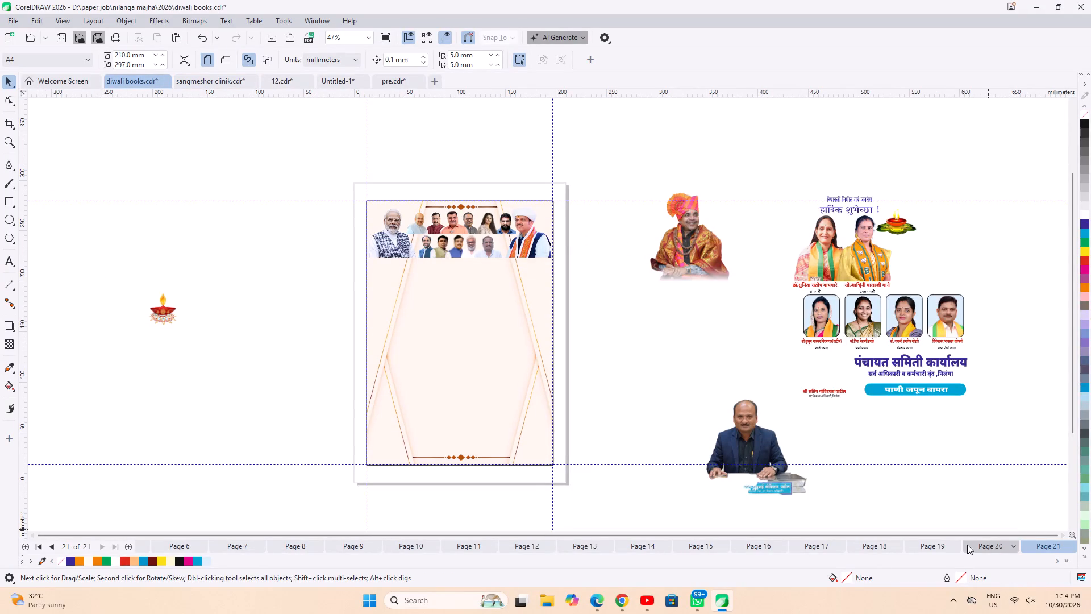
click(933, 542)
click(887, 545)
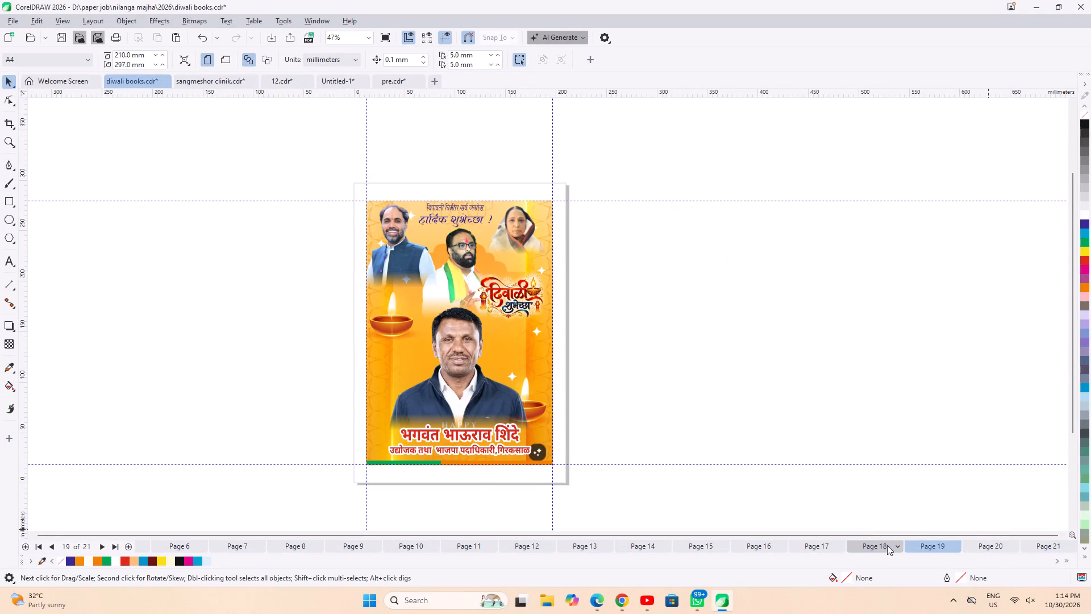
click(984, 544)
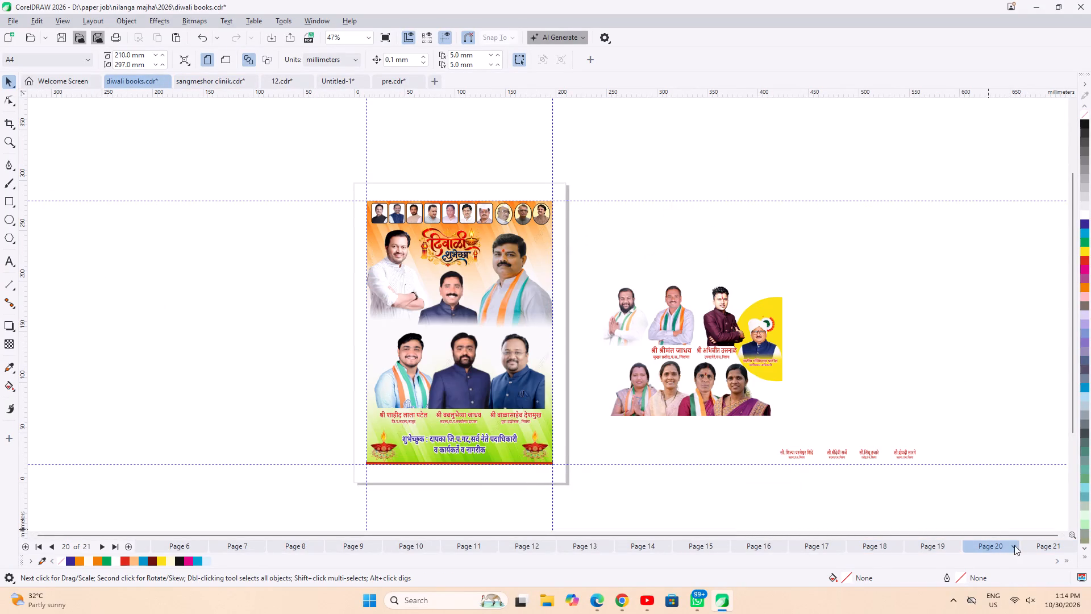
click(1038, 545)
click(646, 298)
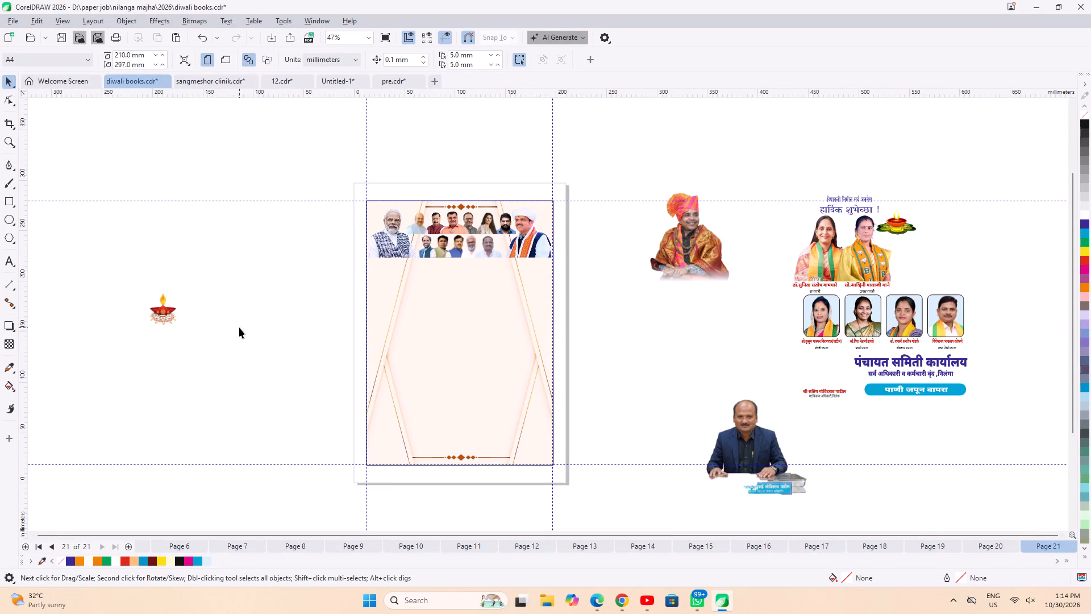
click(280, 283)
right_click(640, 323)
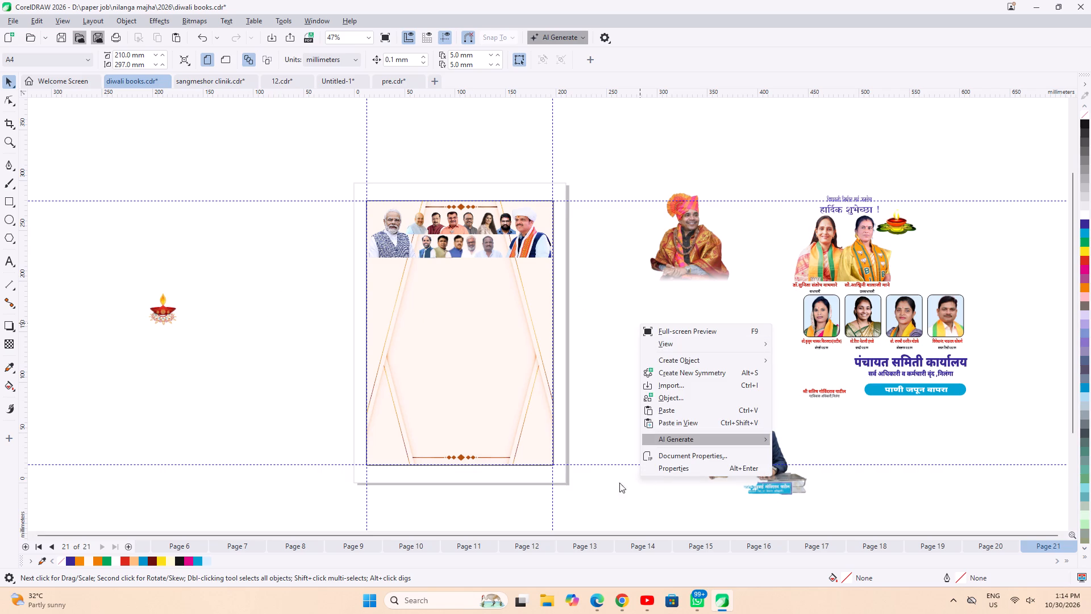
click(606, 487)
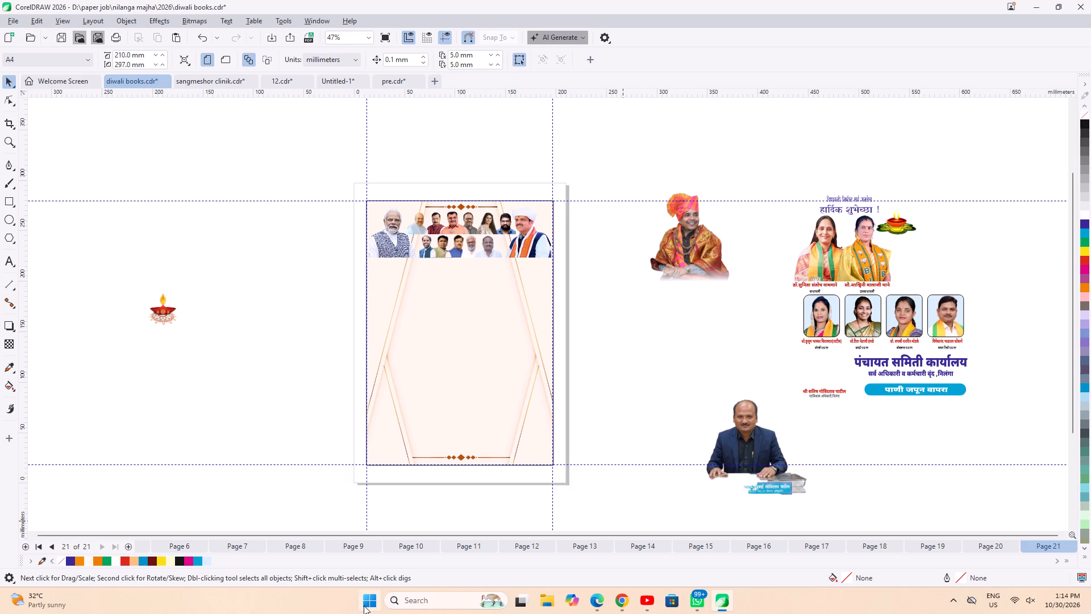
Launch Photoshop.
click(364, 605)
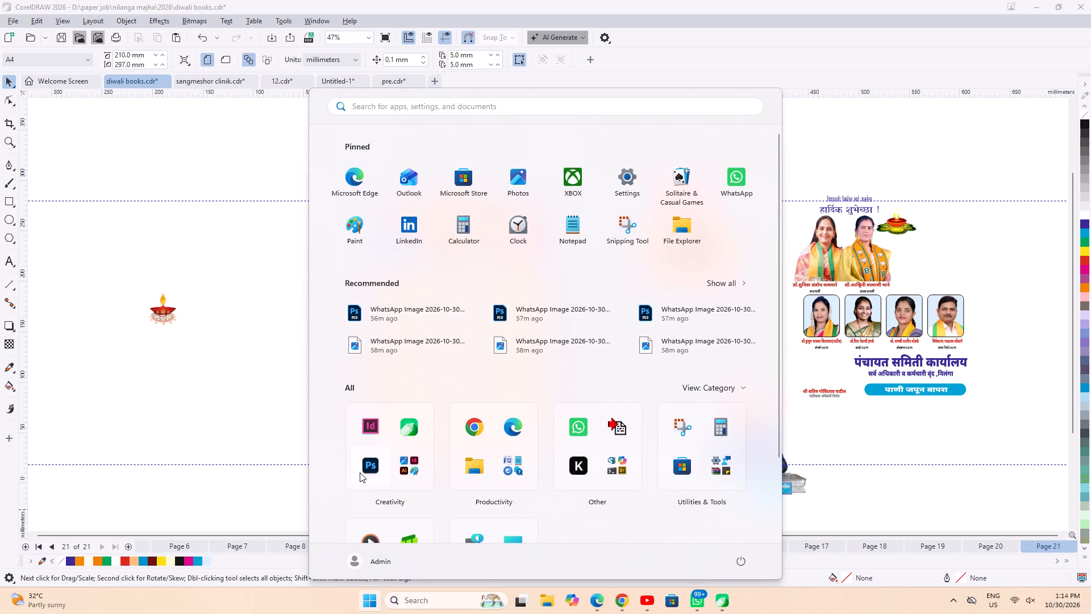
click(366, 472)
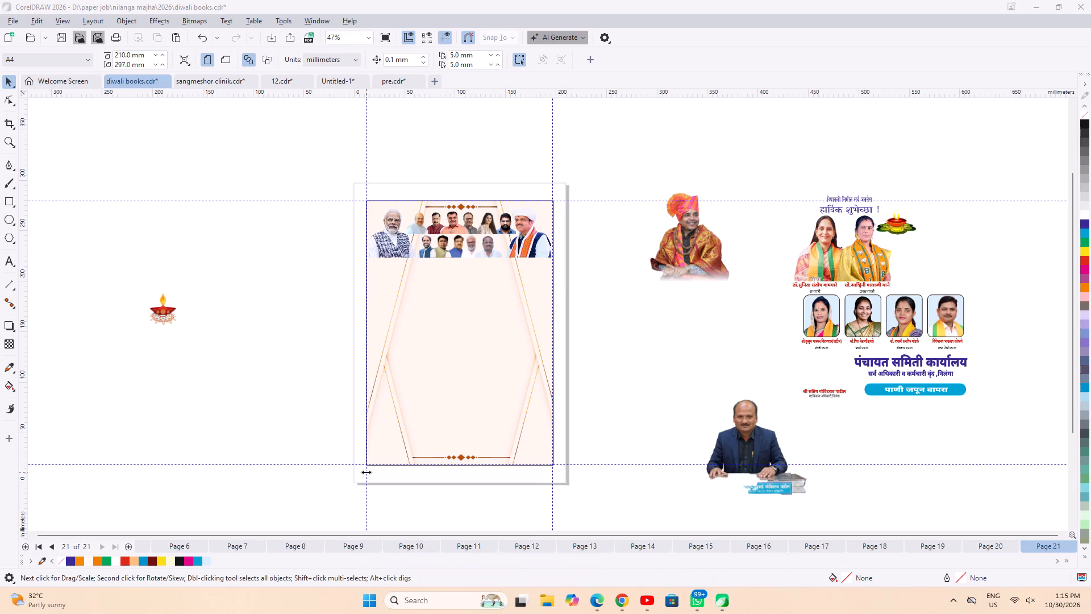
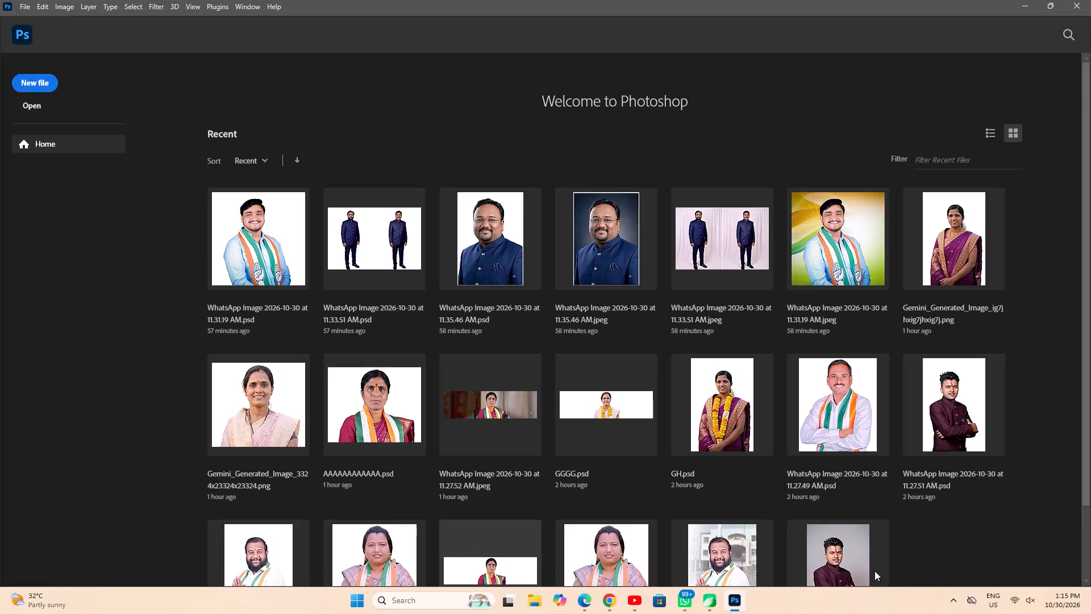
Switch to CorelDRAW and select the drawing "pre" in the city hospital folder for opening.
click(735, 604)
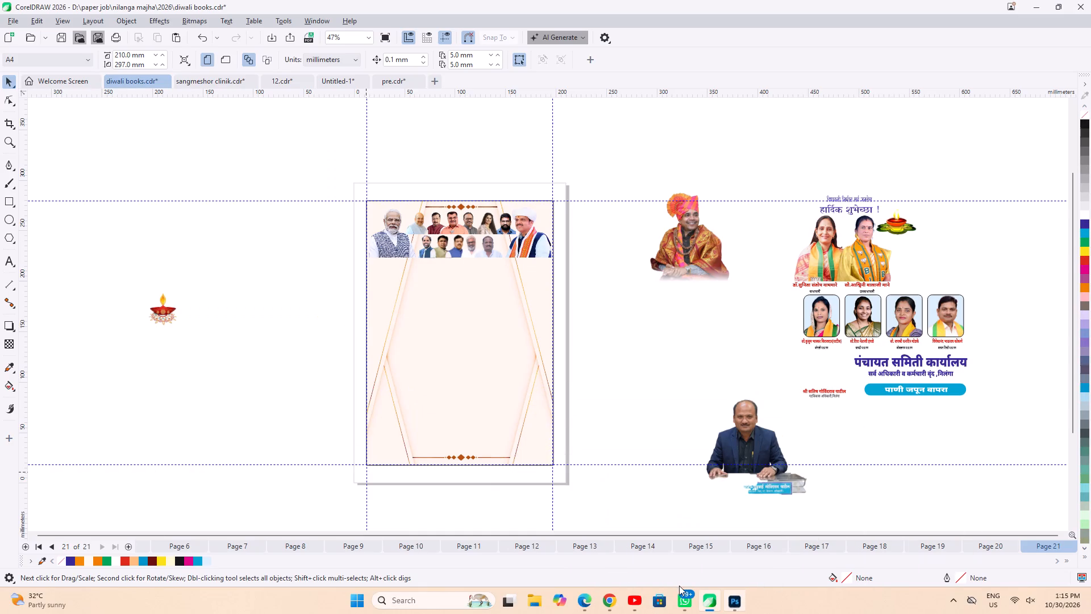
click(24, 40)
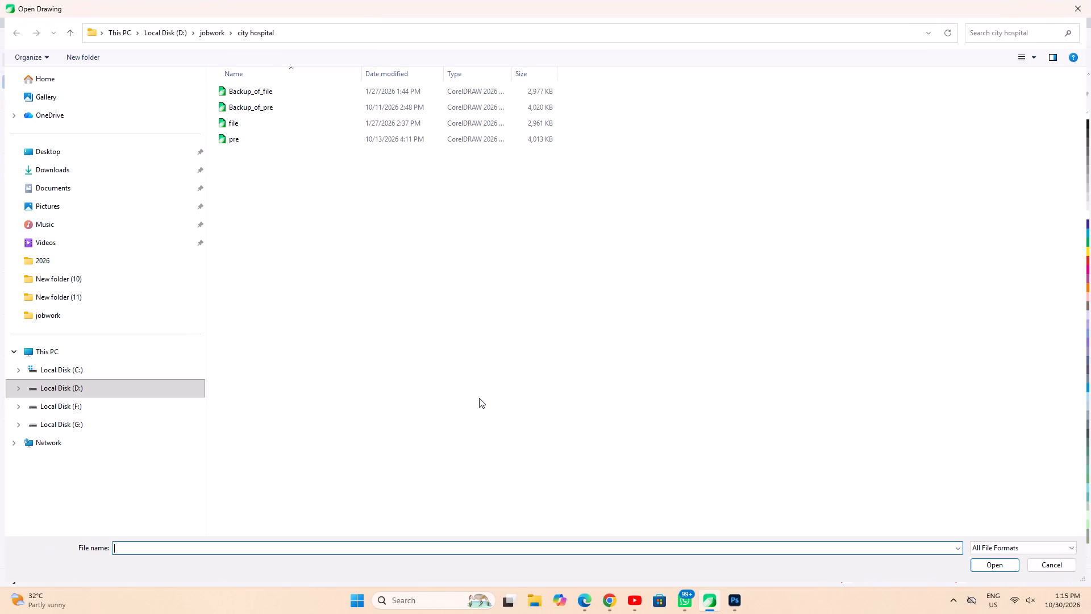
click(239, 142)
key(Up)
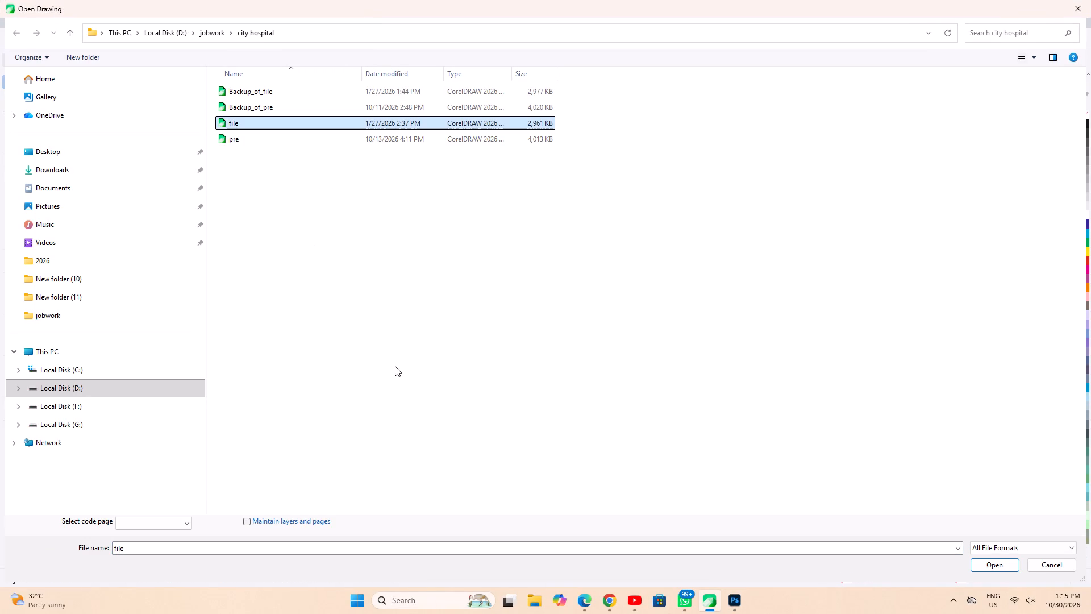
key(Down)
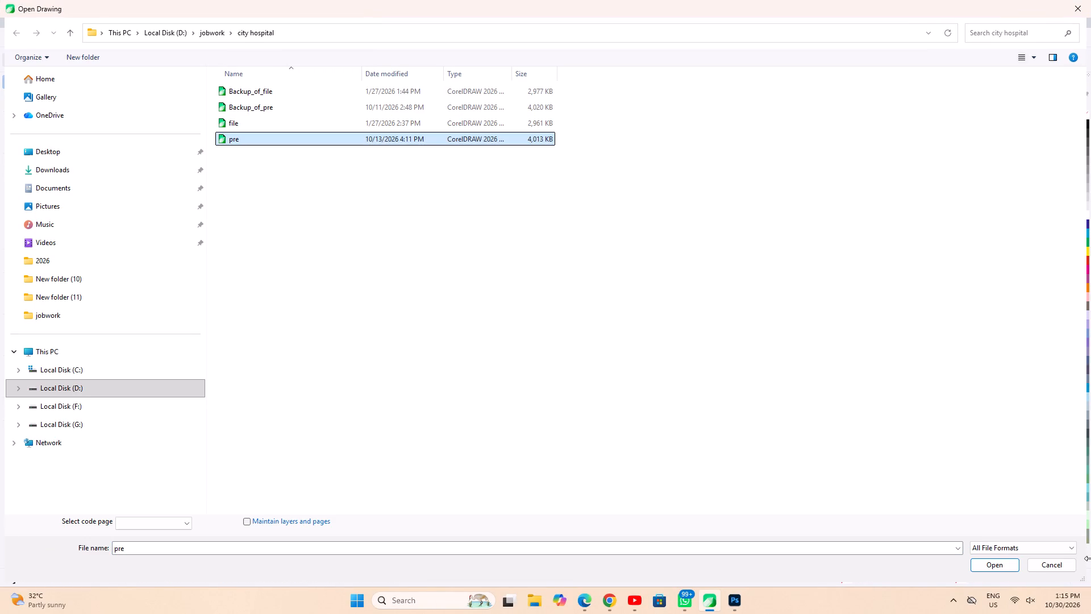
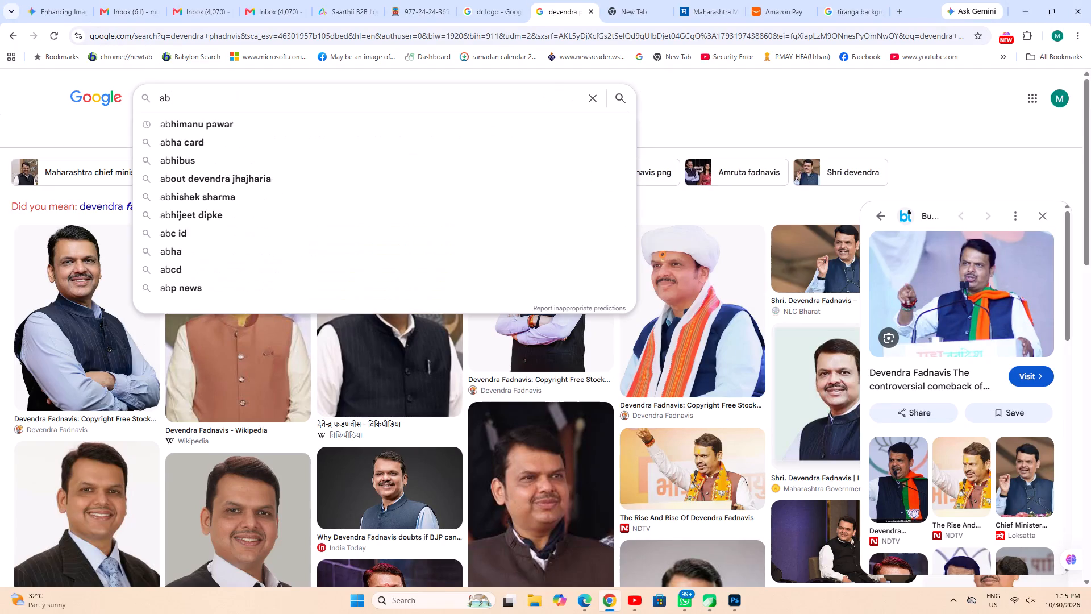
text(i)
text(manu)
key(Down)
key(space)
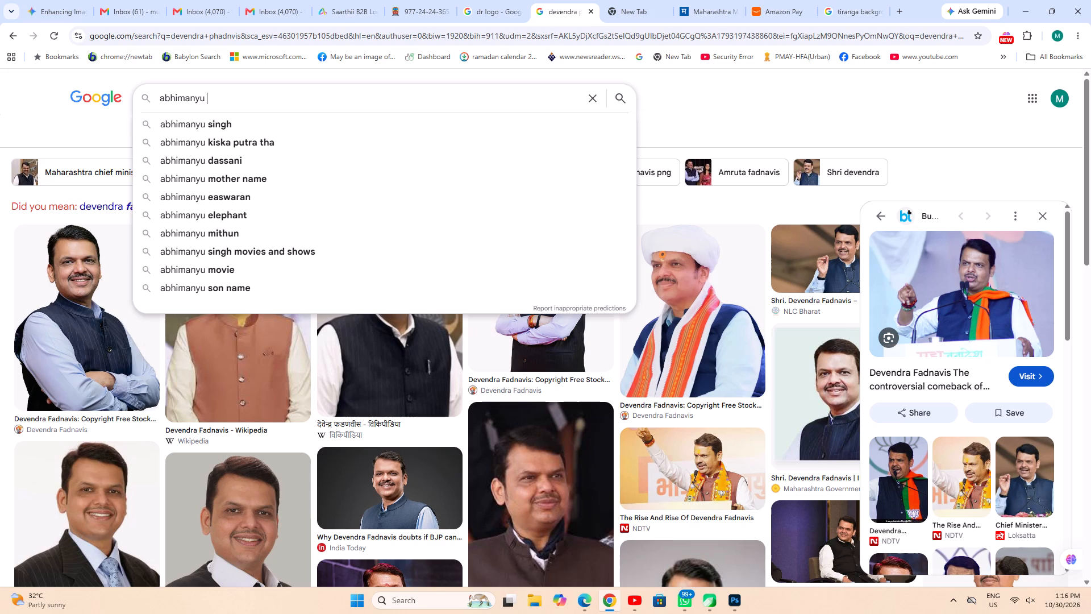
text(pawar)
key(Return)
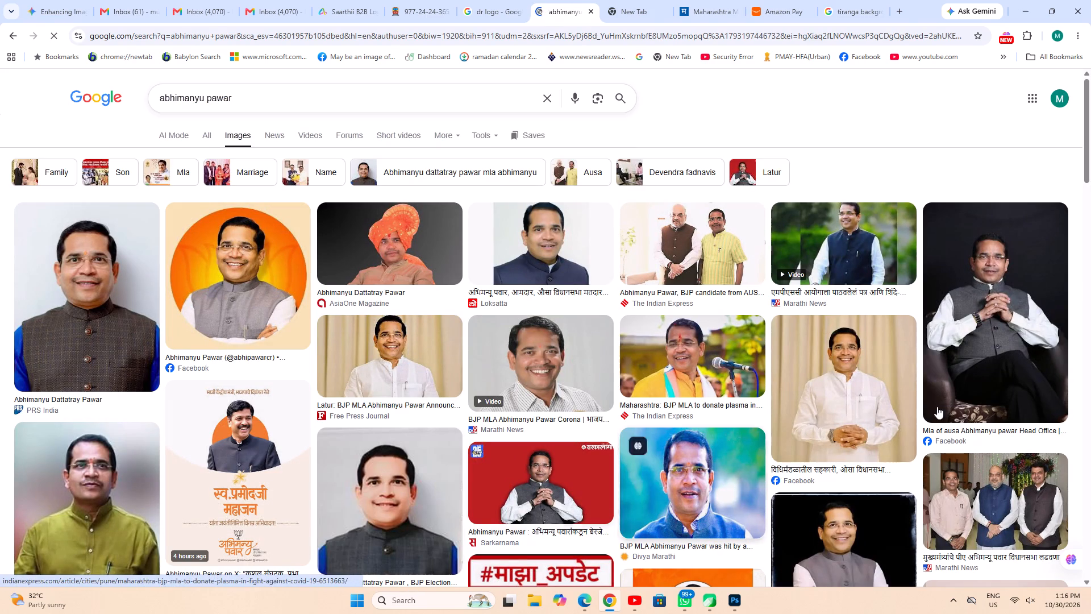
Preview the Facebook portrait of the man in a white kurta with clasped hands and save the image.
click(861, 434)
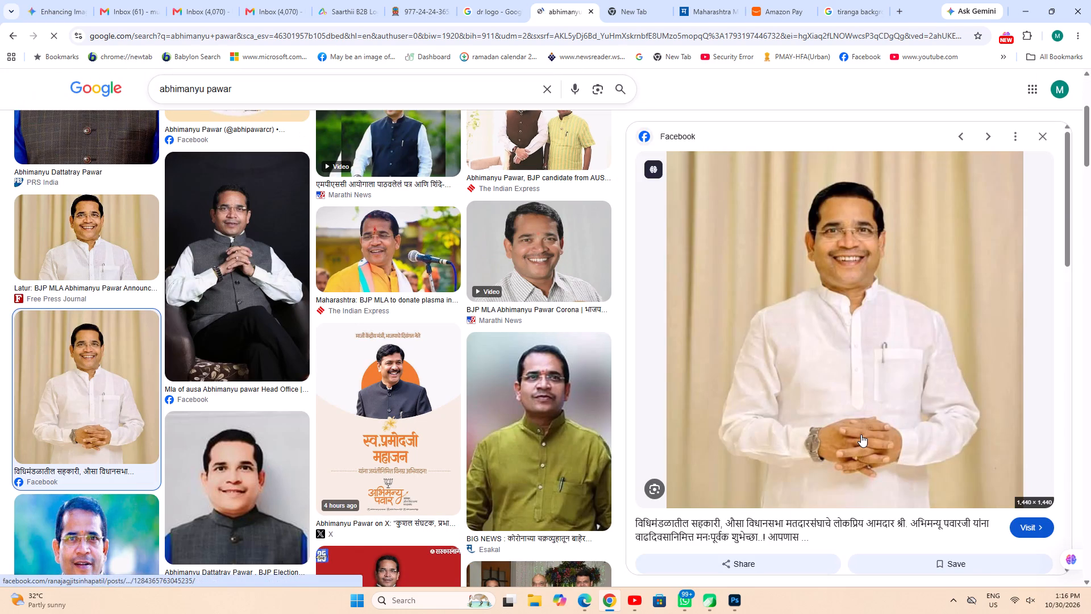
scroll(890, 437, down, 3)
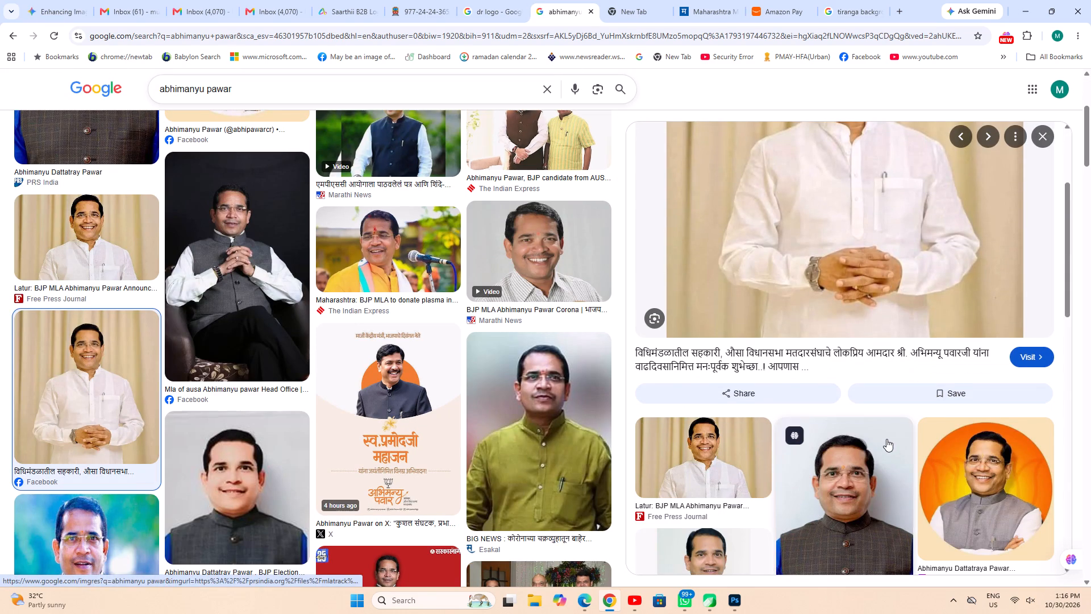
scroll(886, 439, up, 3)
right_click(877, 284)
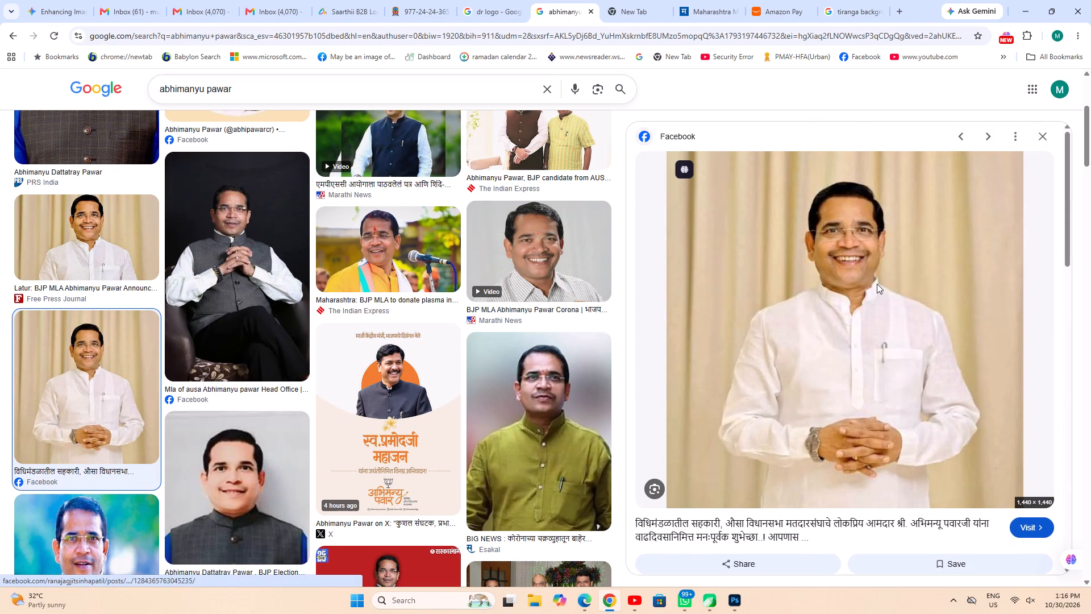
click(679, 446)
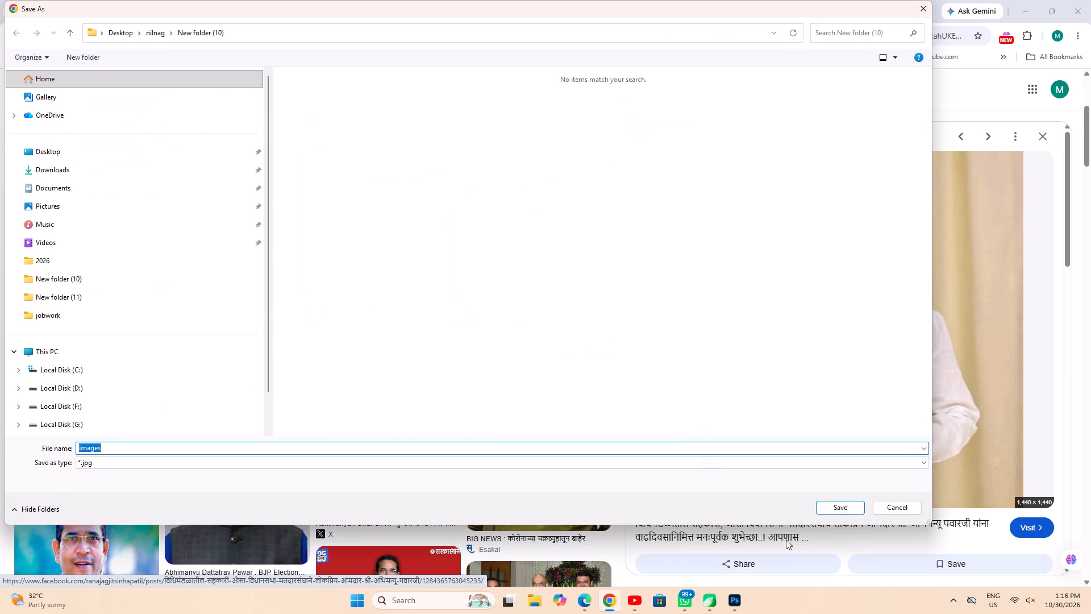
Save the portrait as a JPG named images in New folder (10) inside nilnag.
click(838, 509)
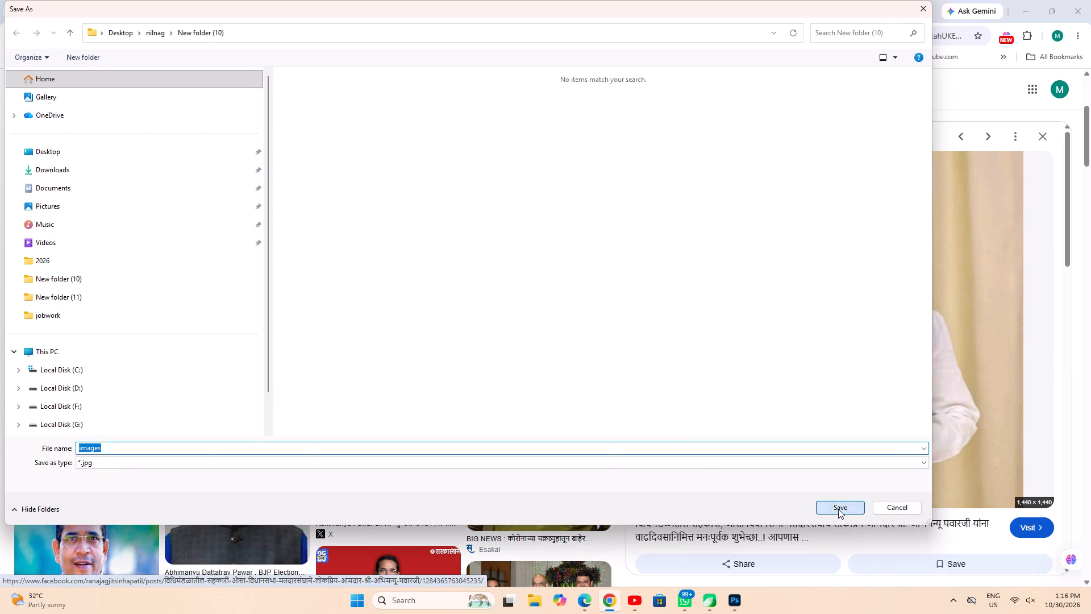
Switch to Photoshop and open the photo WhatsApp Image 2026-10-30 at 12.33.55 PM from New folder (11).
click(726, 603)
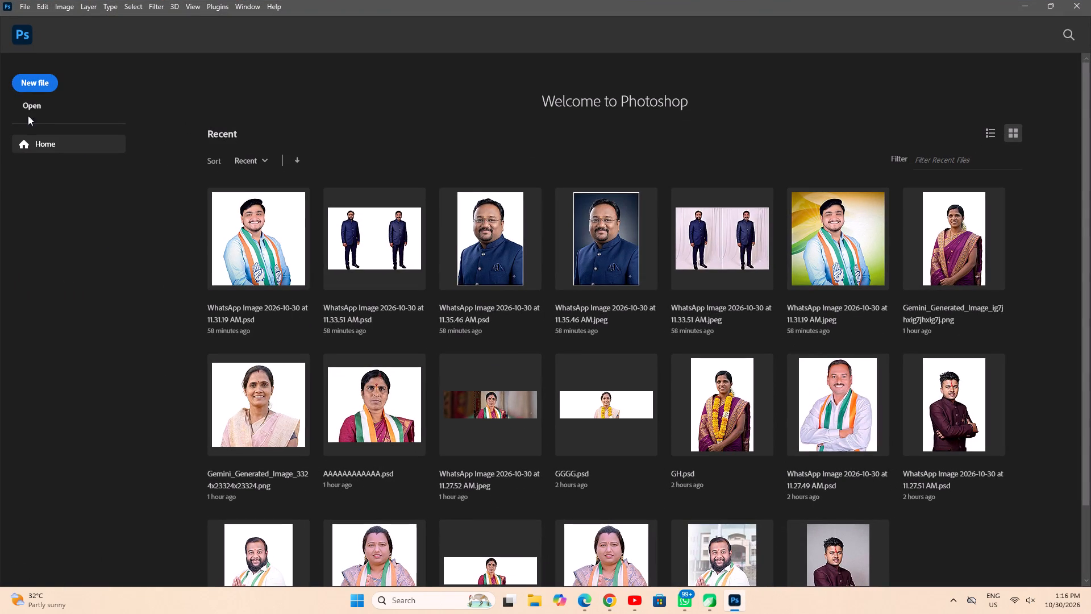
click(35, 109)
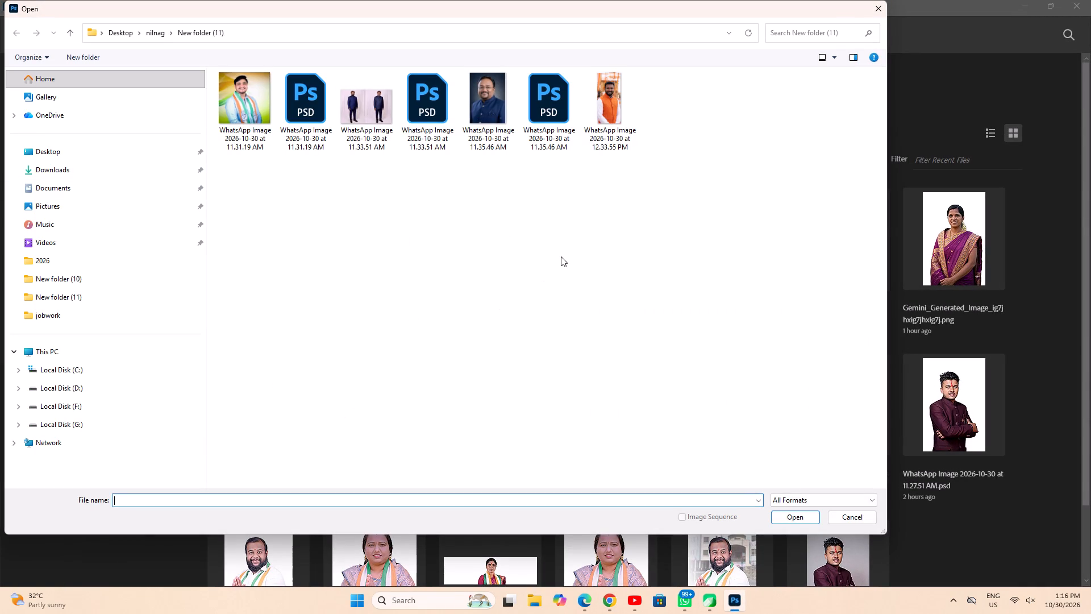
click(561, 256)
click(615, 128)
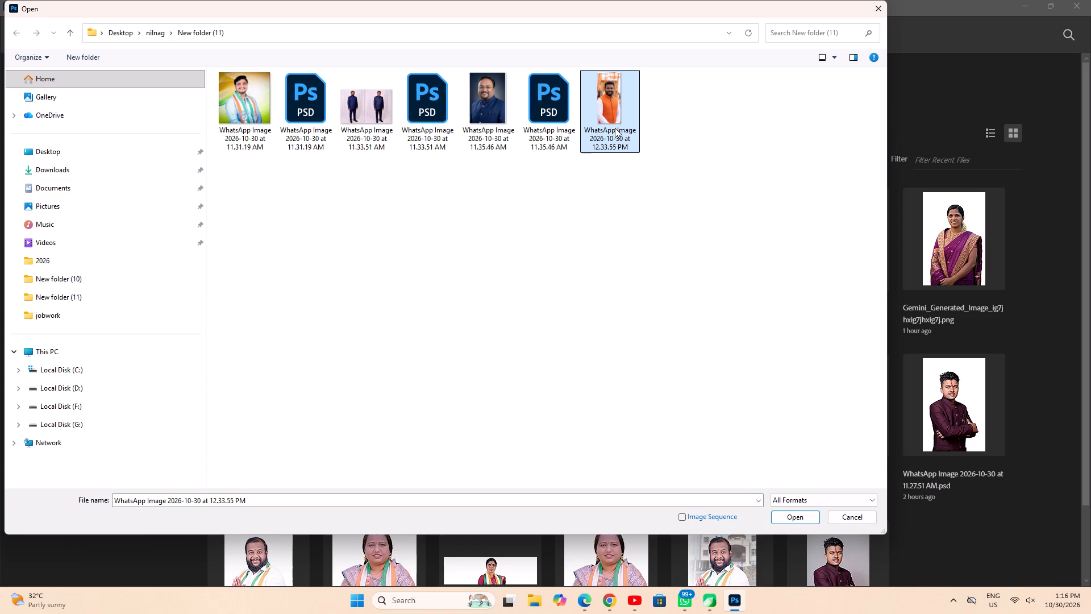
click(781, 513)
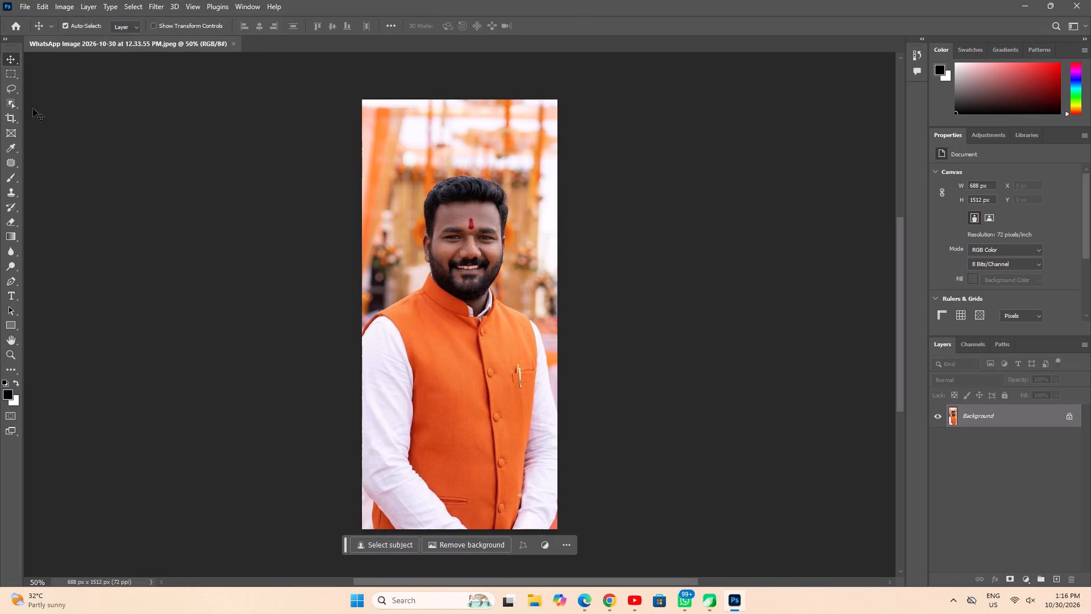
Remove the background behind the man in the orange vest.
click(451, 546)
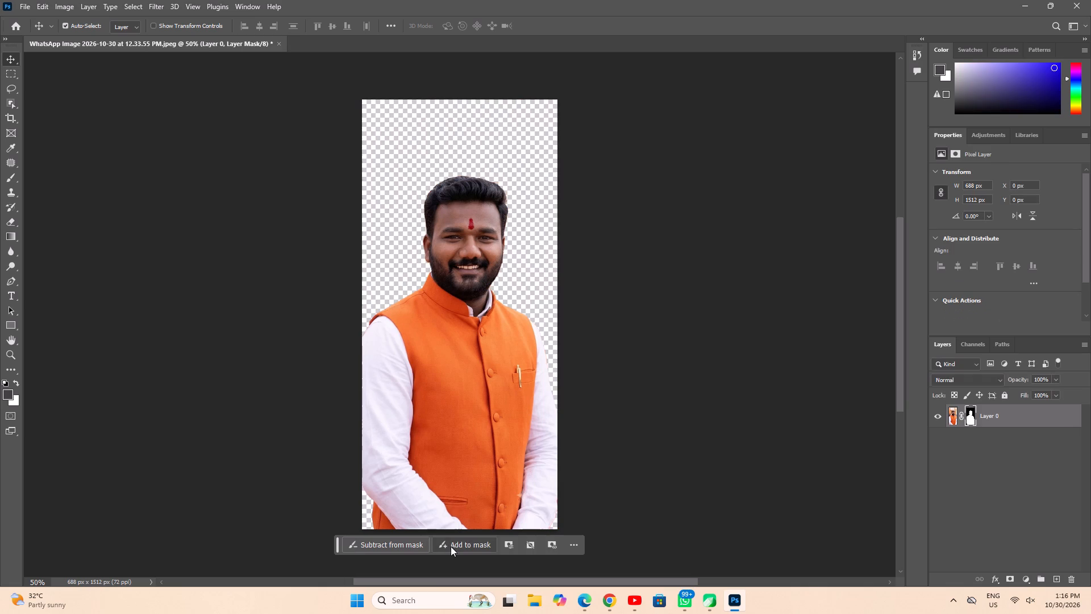
Save the cutout as a PSD in New folder (11) under its existing name with Maximize Compatibility, and close the document.
key(ctrl+s)
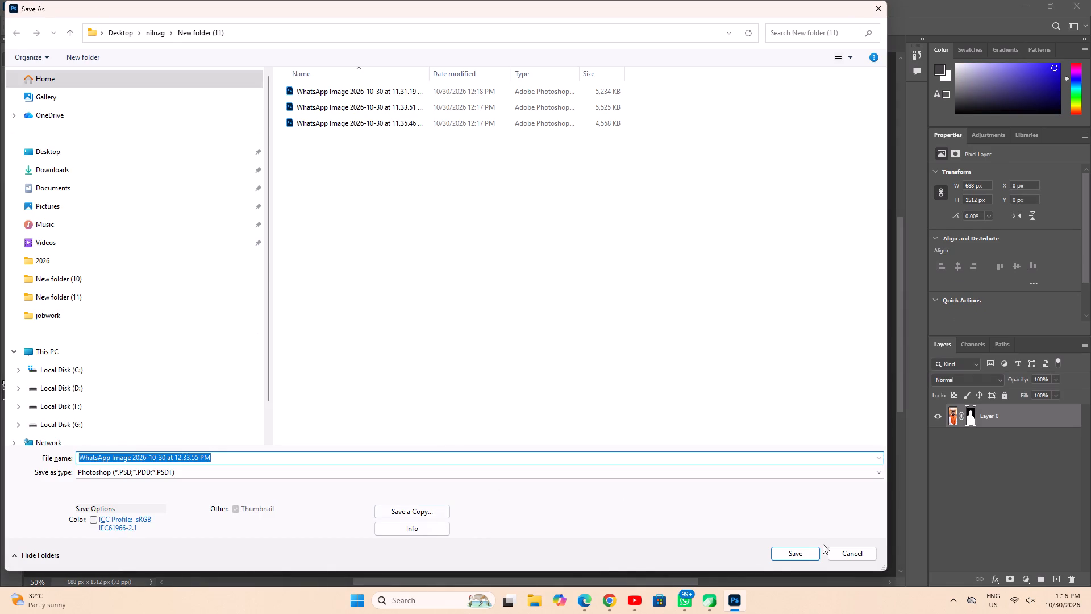
click(794, 559)
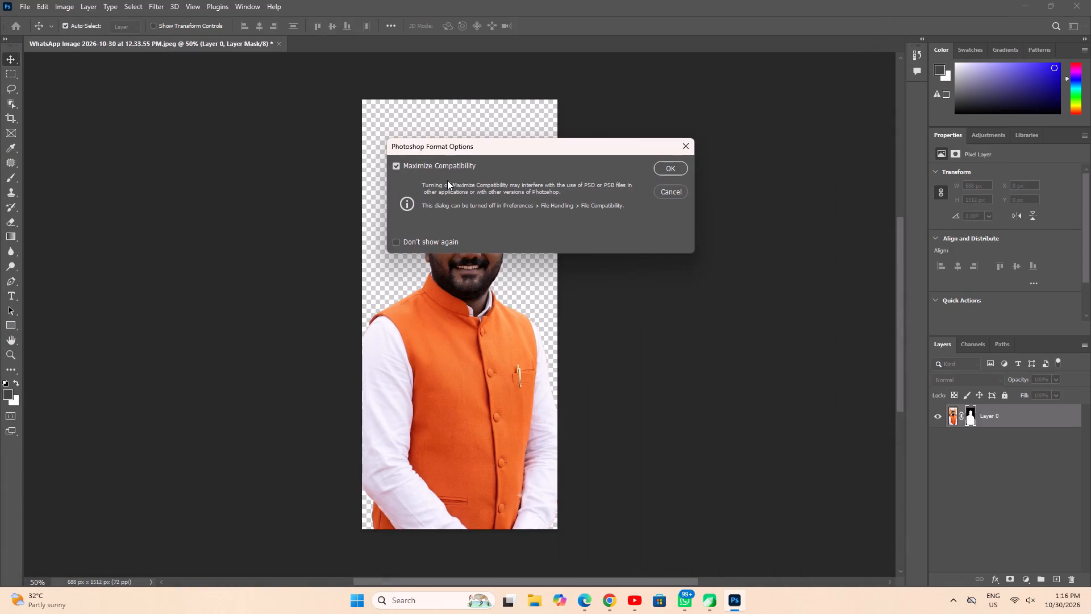
click(660, 174)
click(269, 47)
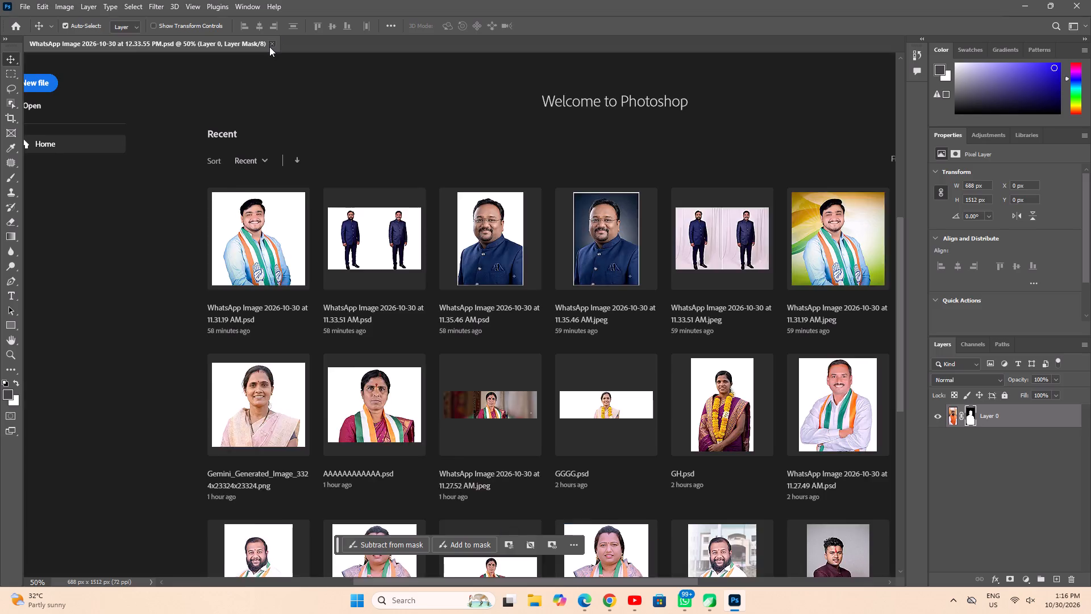
Open the downloaded portrait images from New folder (10) in the nilnag folder.
click(28, 103)
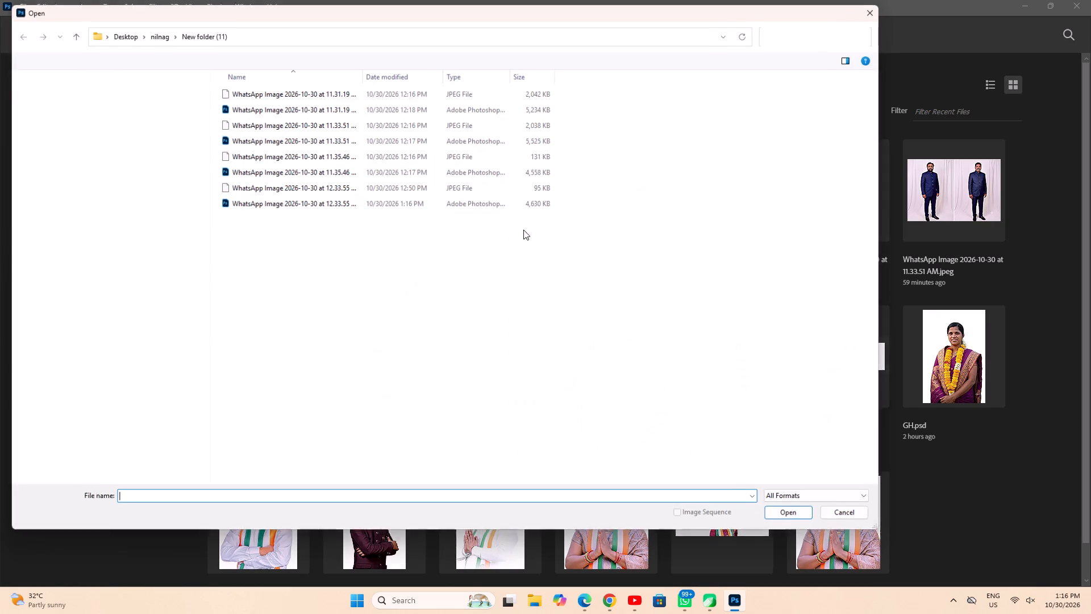
click(155, 31)
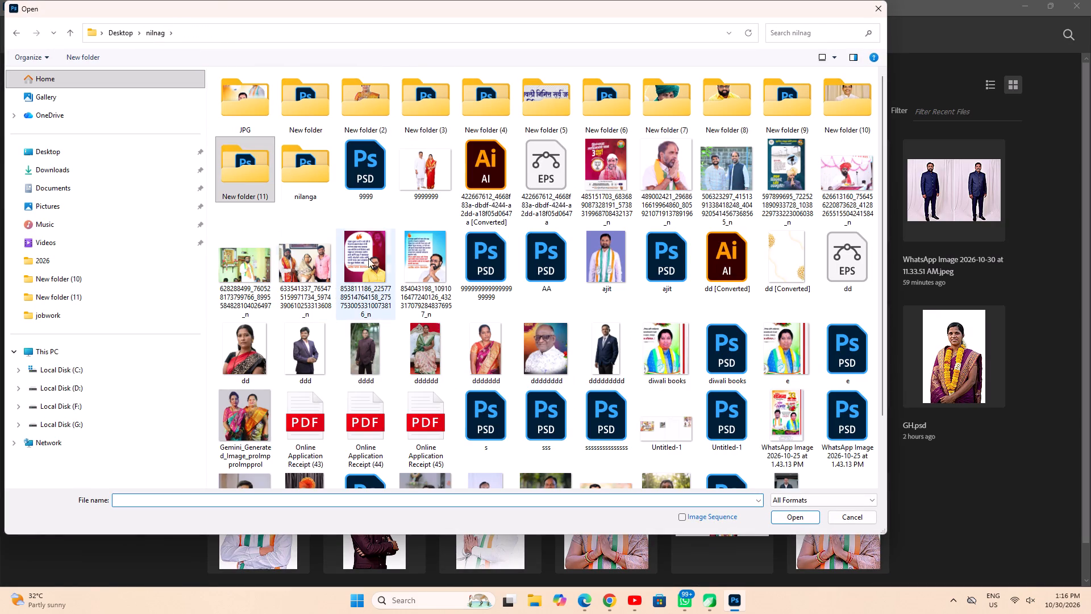
double_click(853, 97)
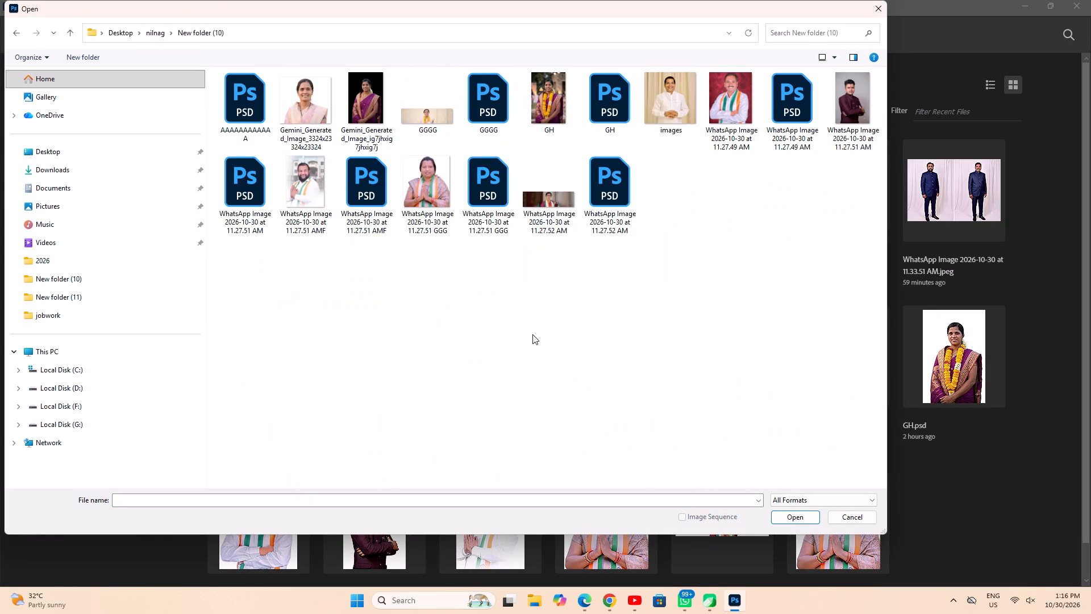
click(674, 103)
click(795, 520)
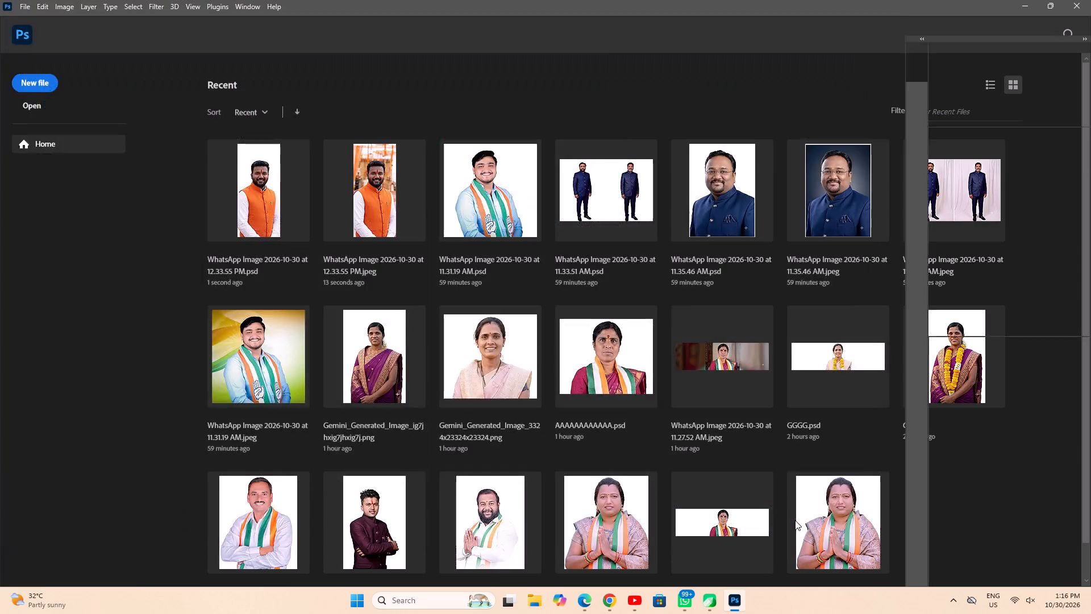
In Photoshop, remove the curtain background from the portrait in images.jpg.
click(477, 487)
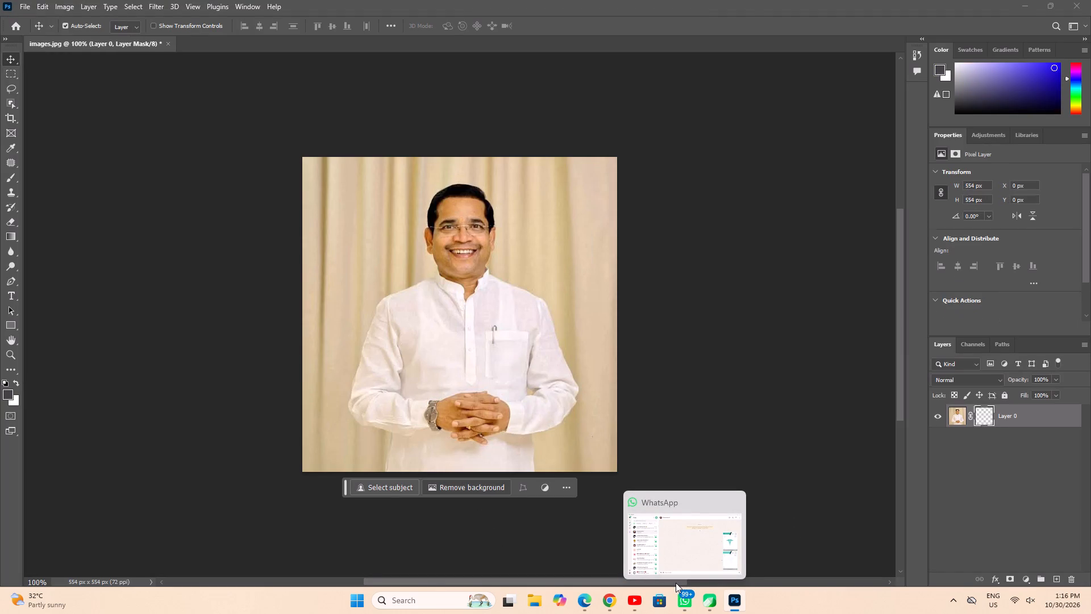
Save the cut-out as the Photoshop file "images" in New folder (11) inside the nilnag folder, with maximum compatibility.
key(ctrl+s)
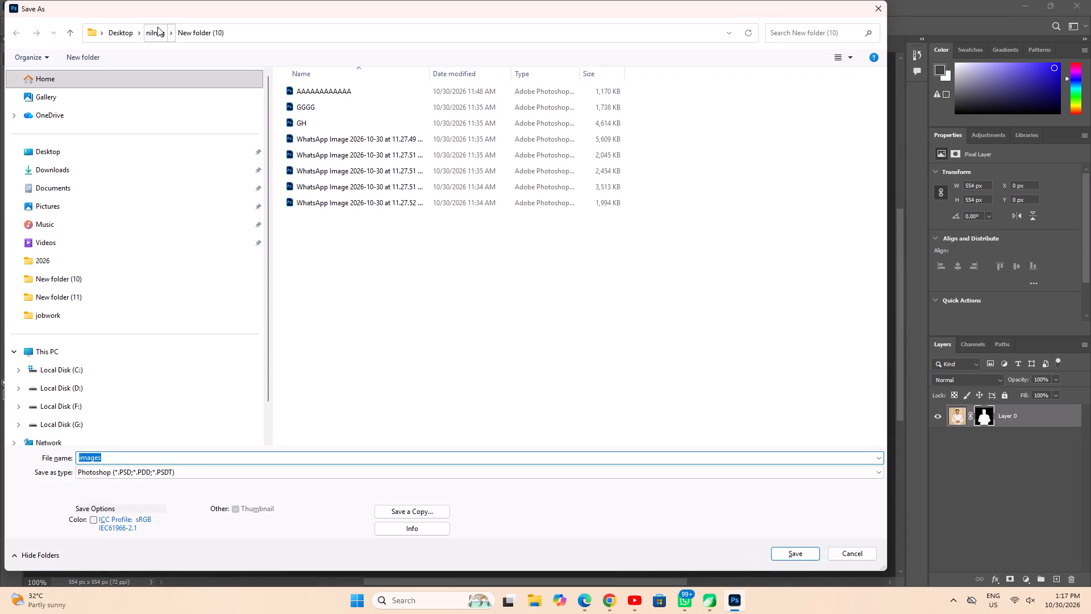
click(156, 33)
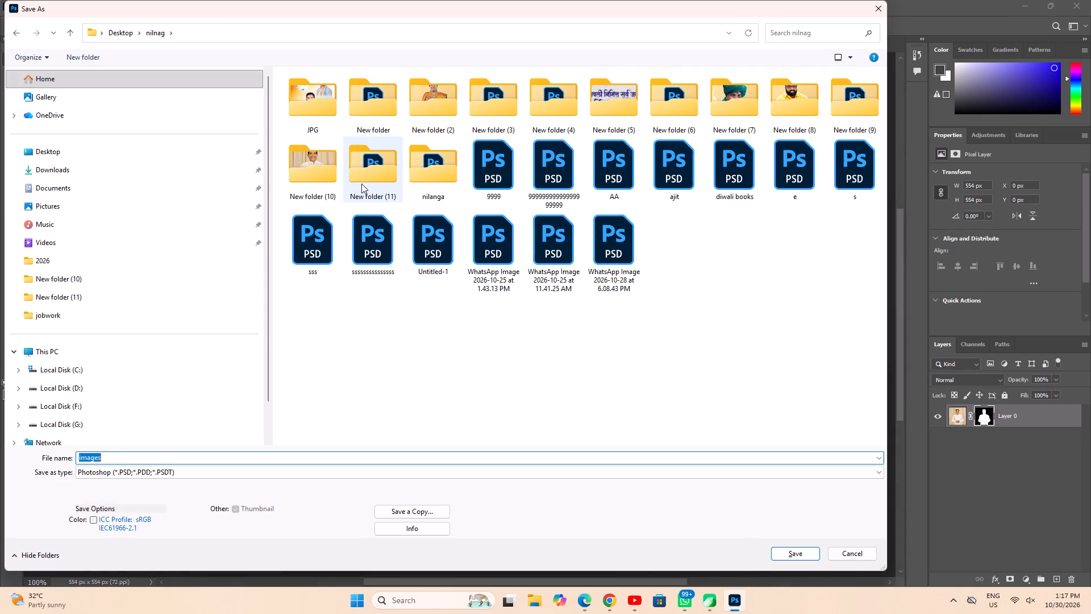
double_click(361, 183)
click(798, 549)
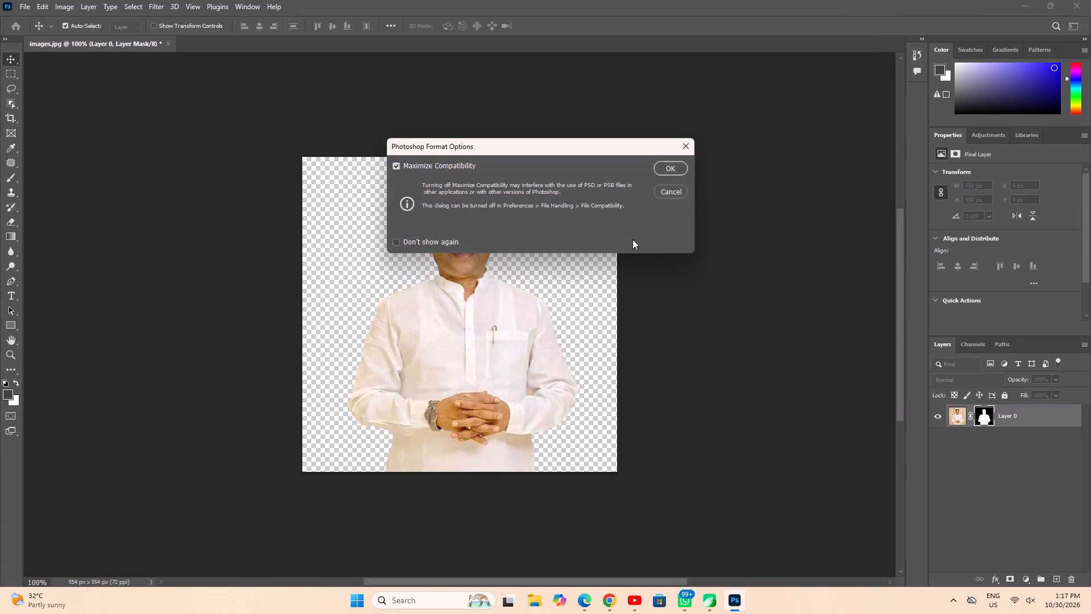
click(659, 175)
Switch to CorelDRAW and import the Photoshop file "images" from New folder (11) inside the nilnag folder onto page 21 of diwali books.
click(709, 604)
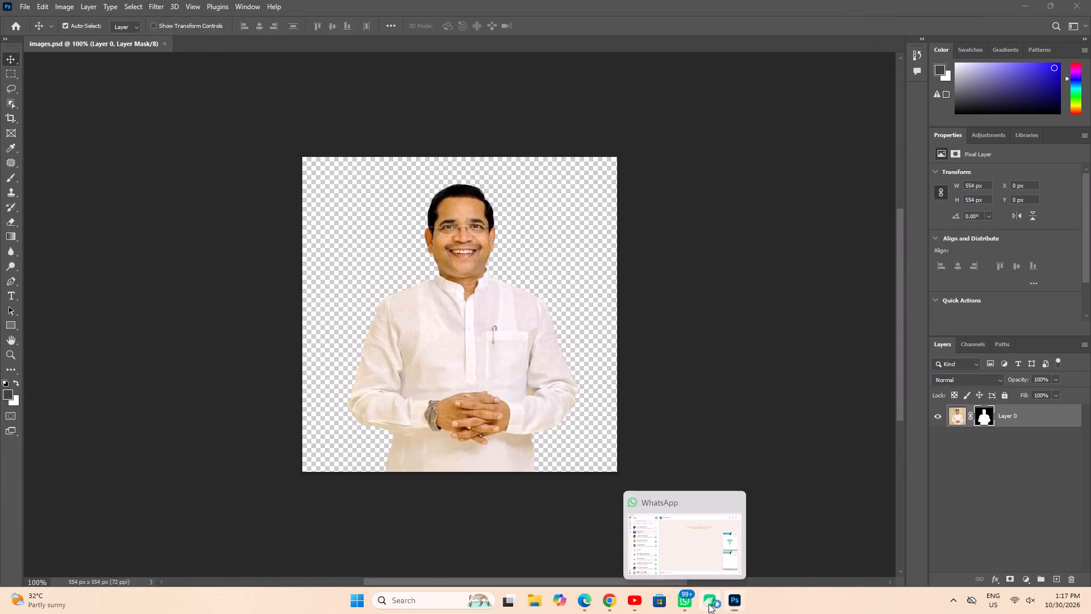
right_click(263, 264)
click(294, 331)
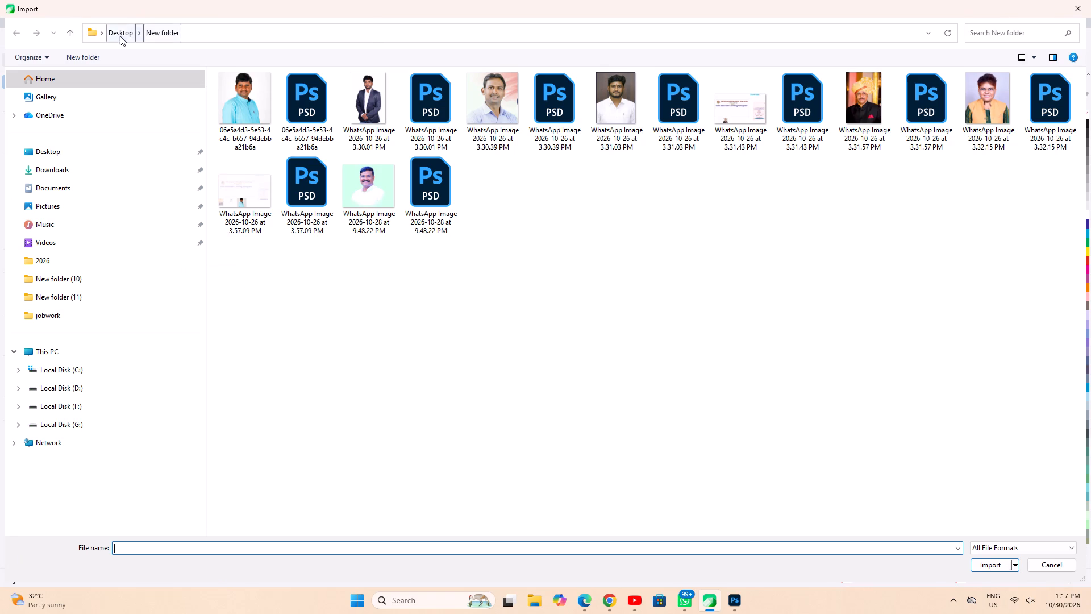
click(119, 36)
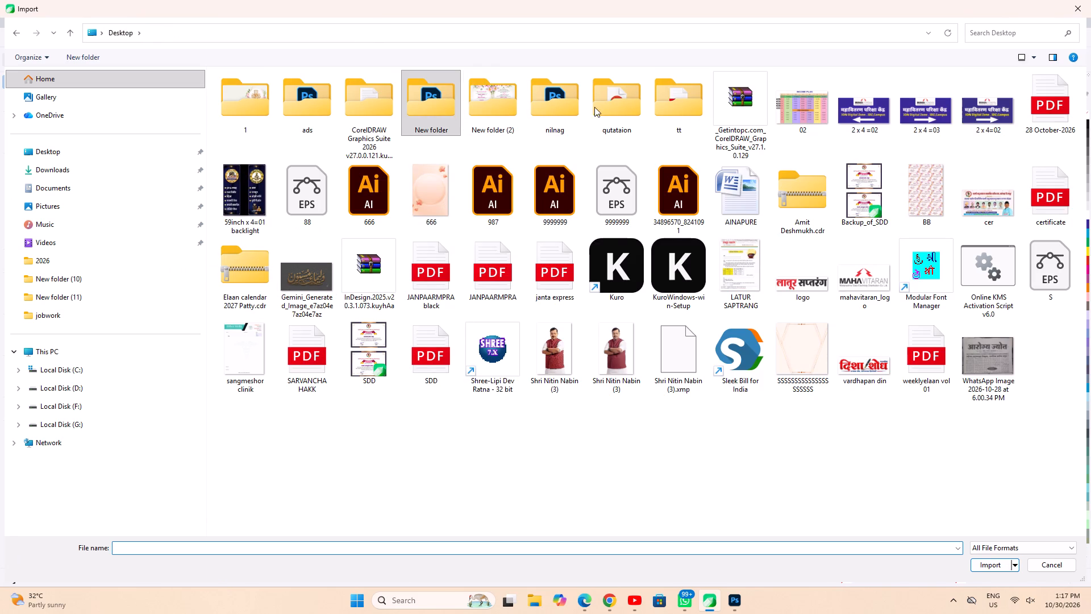
double_click(544, 107)
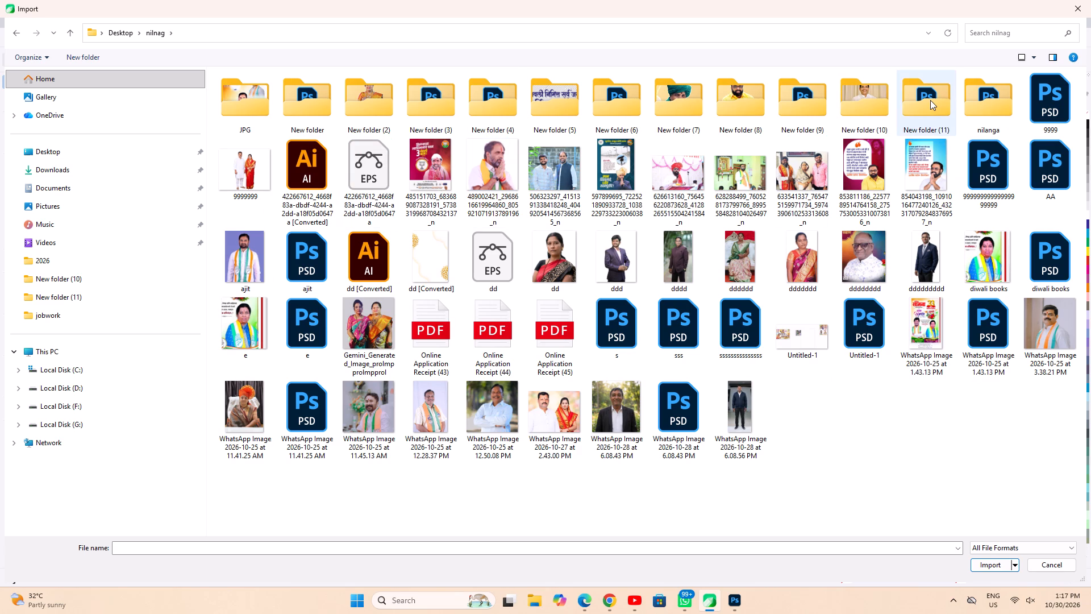
double_click(930, 100)
click(421, 371)
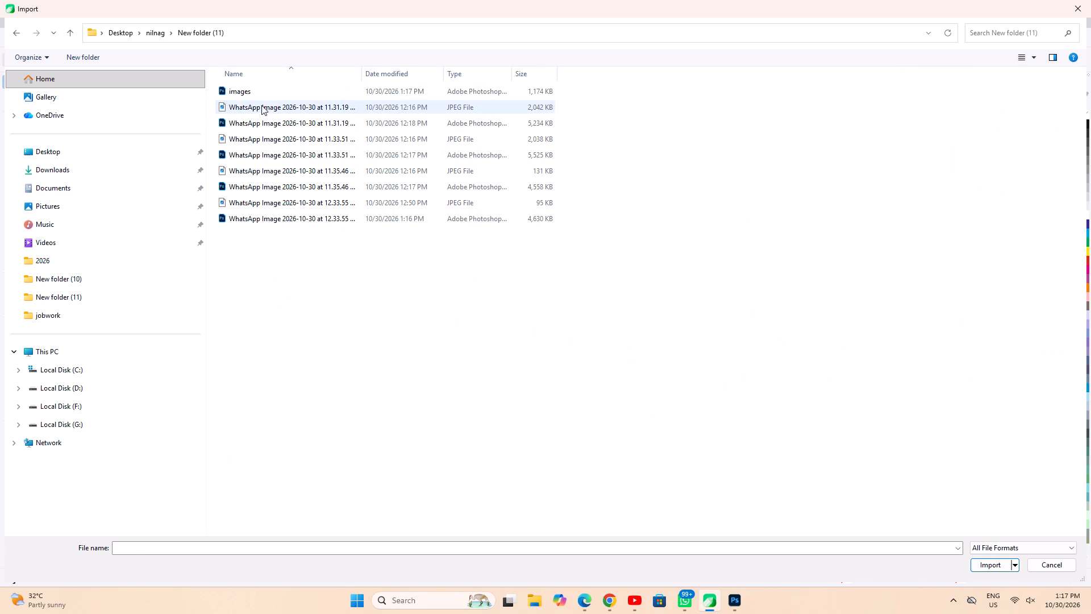
click(256, 93)
click(981, 562)
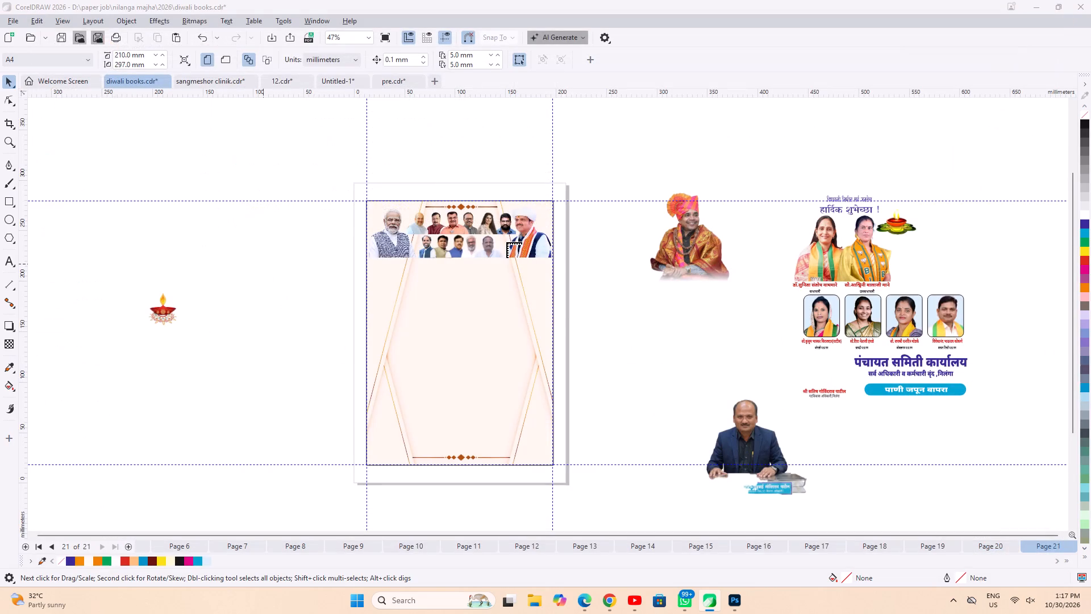
click(442, 125)
click(574, 262)
Move the white-kurta portrait off the page to its left, centred at about X -101 mm, Y 218 mm.
drag(586, 250, 294, 288)
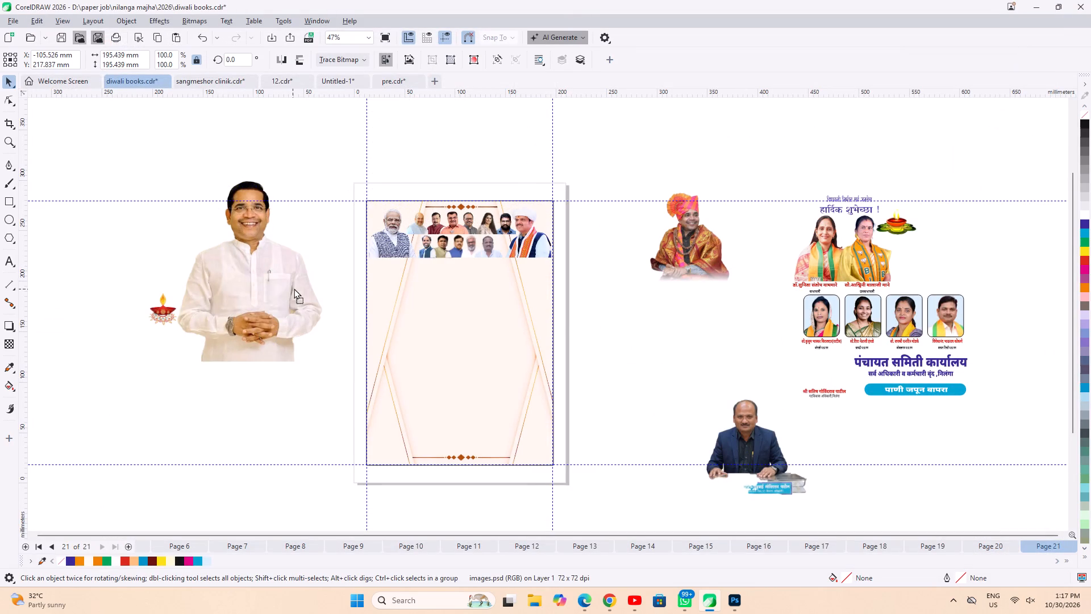
drag(294, 288, 297, 288)
Import the Photoshop cutout "WhatsApp Image 2026-10-30 at 12.33.55 PM" from New folder (11) and place it over the page at original size.
right_click(317, 132)
click(512, 123)
right_click(512, 123)
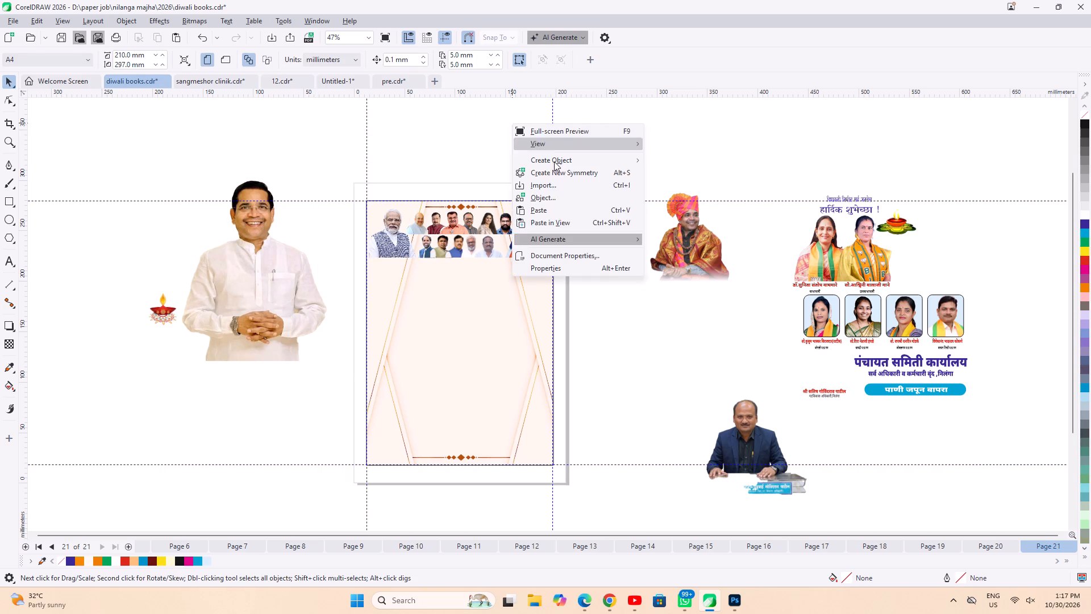
click(565, 188)
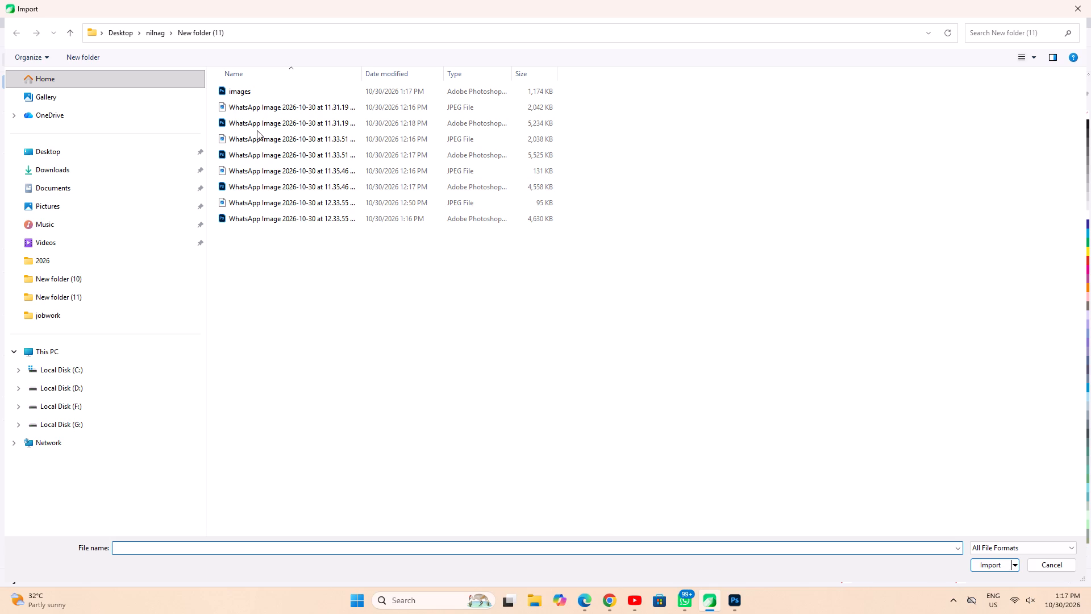
click(259, 124)
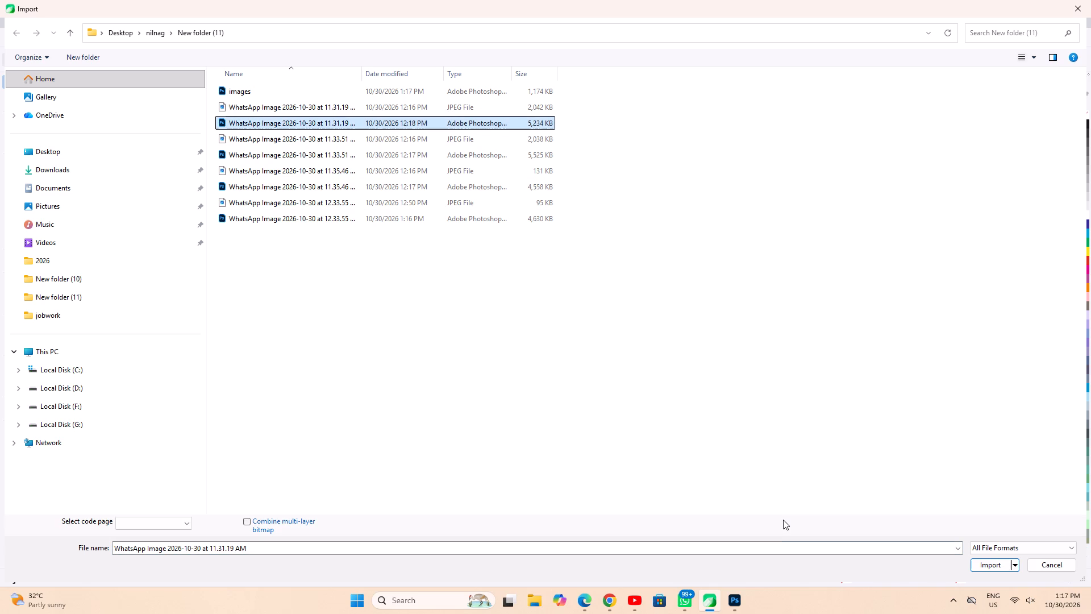
key(Down)
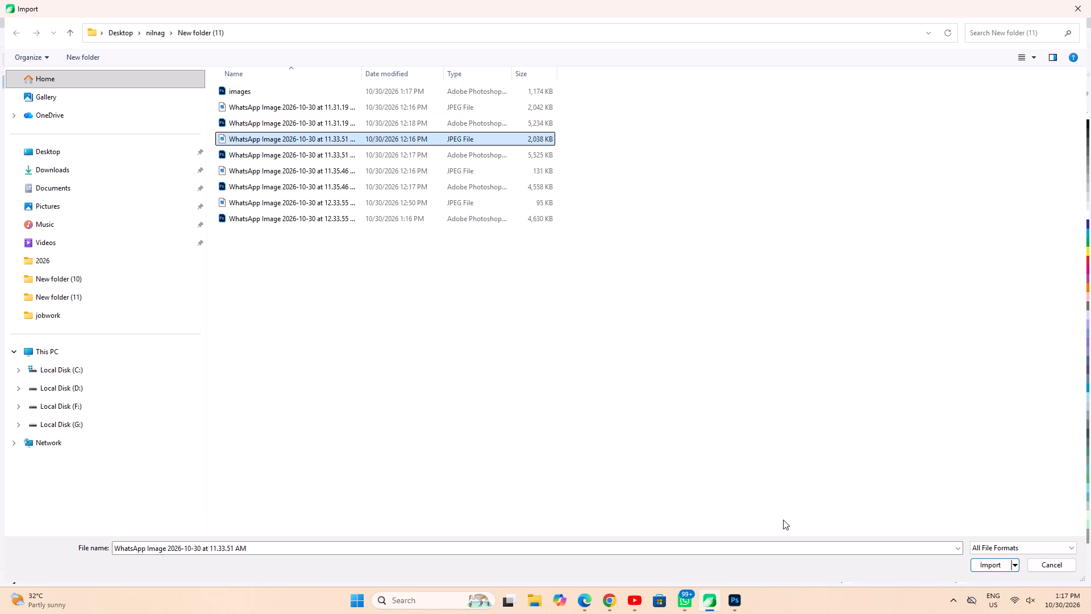
key(Down)
key(Down)
key(Down)
key(Down)
key(Down)
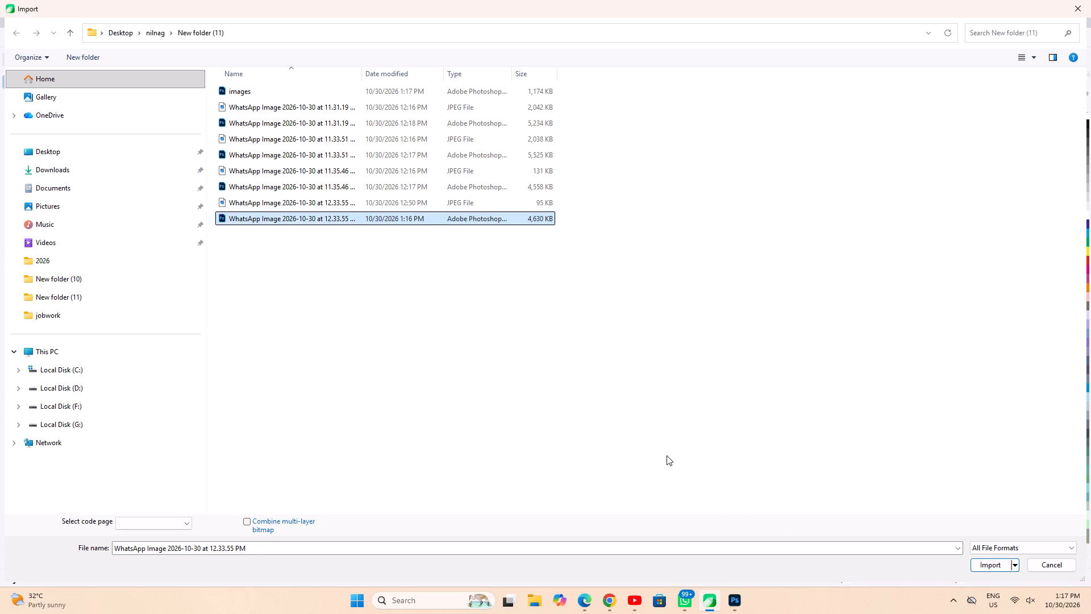
click(520, 380)
right_click(457, 350)
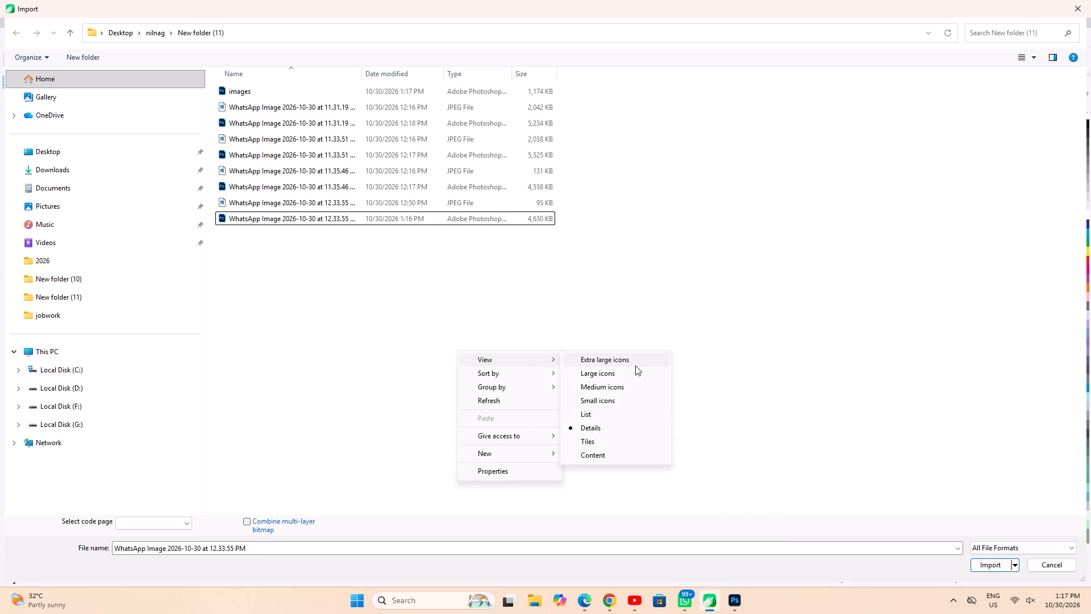
click(635, 366)
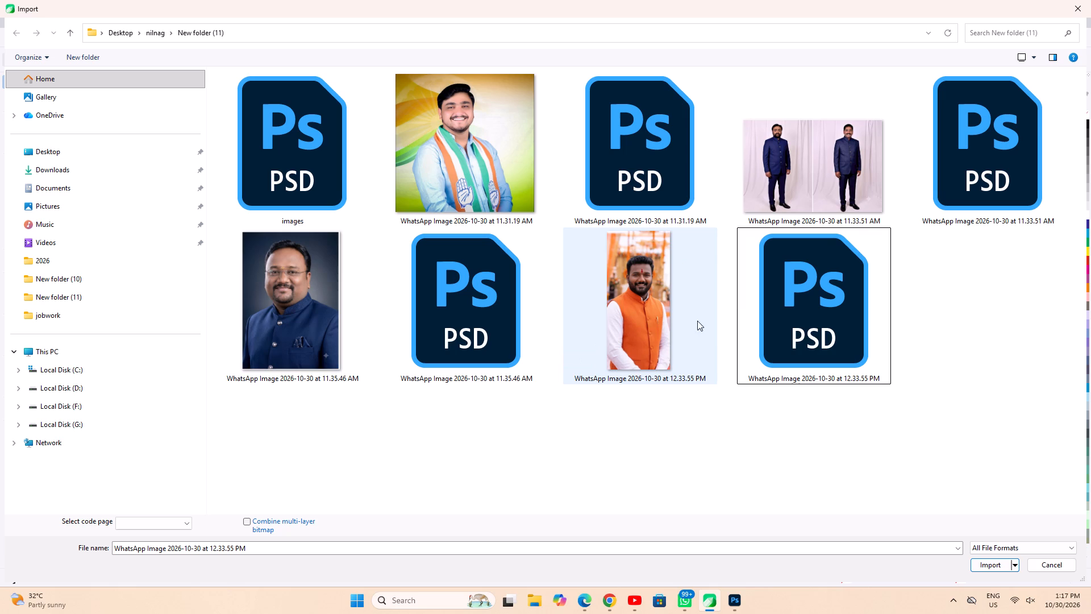
click(788, 308)
click(985, 562)
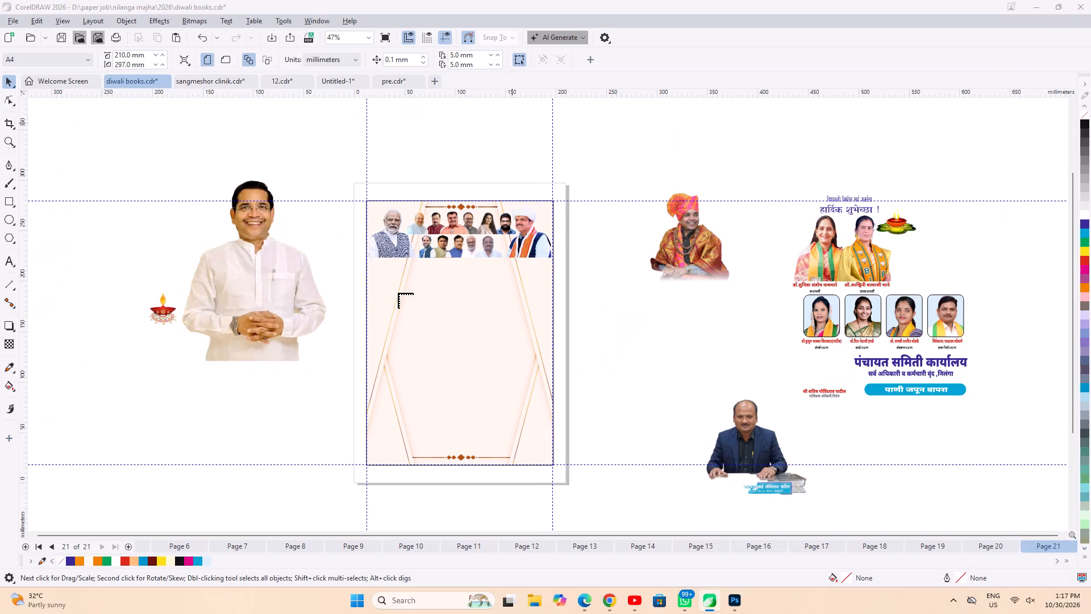
click(292, 123)
click(432, 286)
Scale the orange-vest portrait proportionally to about 47% and move it off the page, beneath the white-kurta portrait.
scroll(432, 286, down, 2)
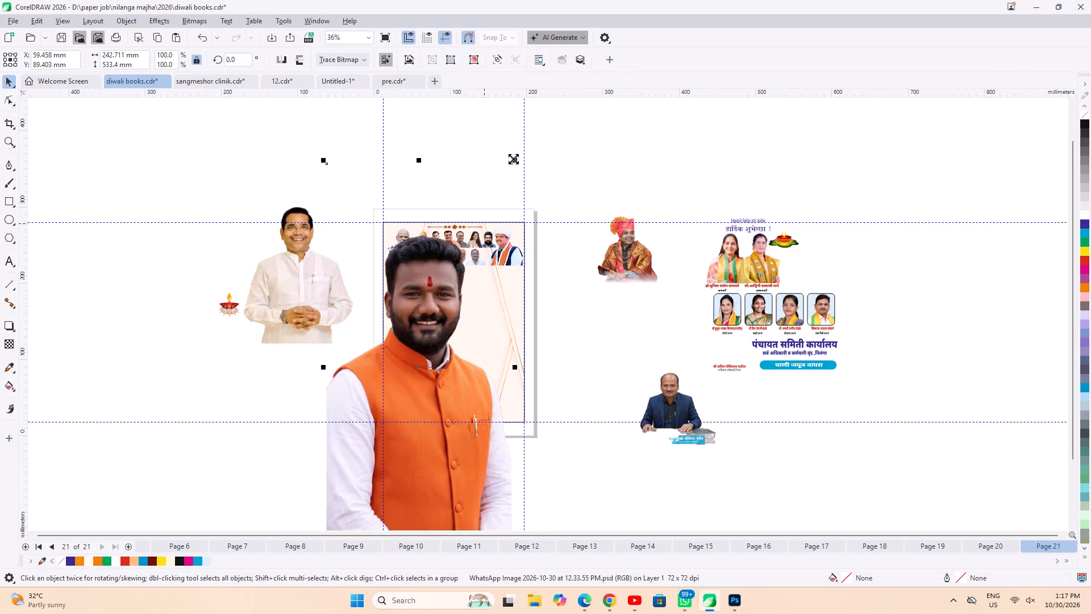
shift+drag(513, 159, 491, 267)
drag(422, 378, 255, 425)
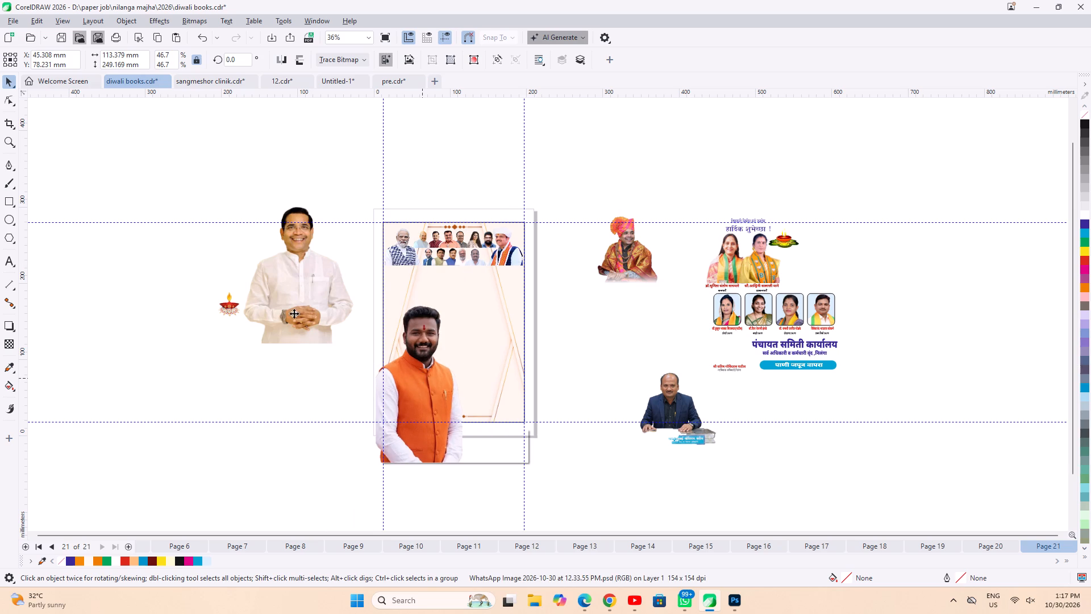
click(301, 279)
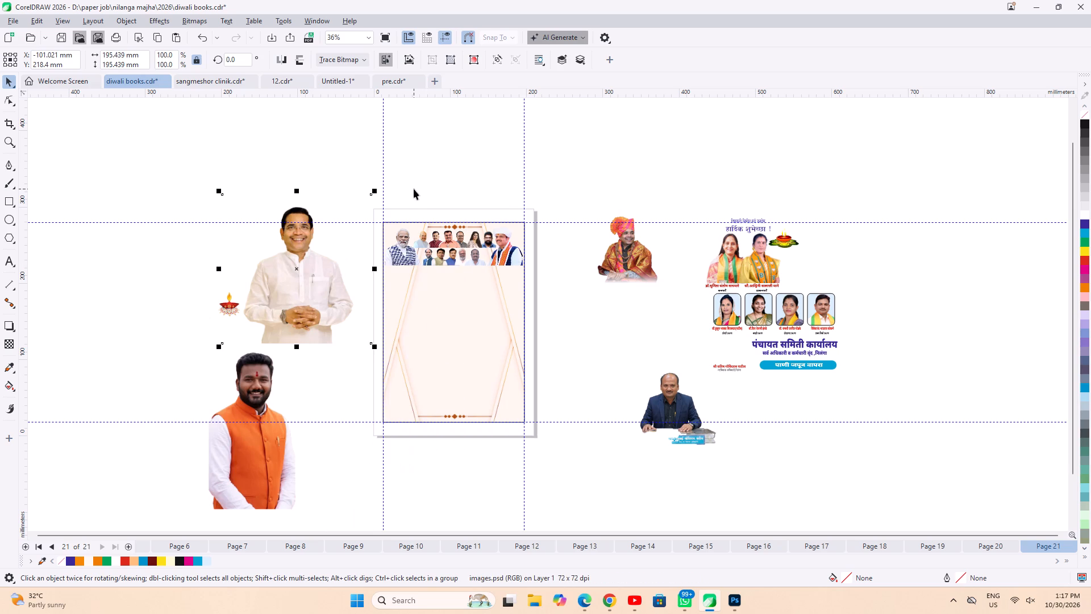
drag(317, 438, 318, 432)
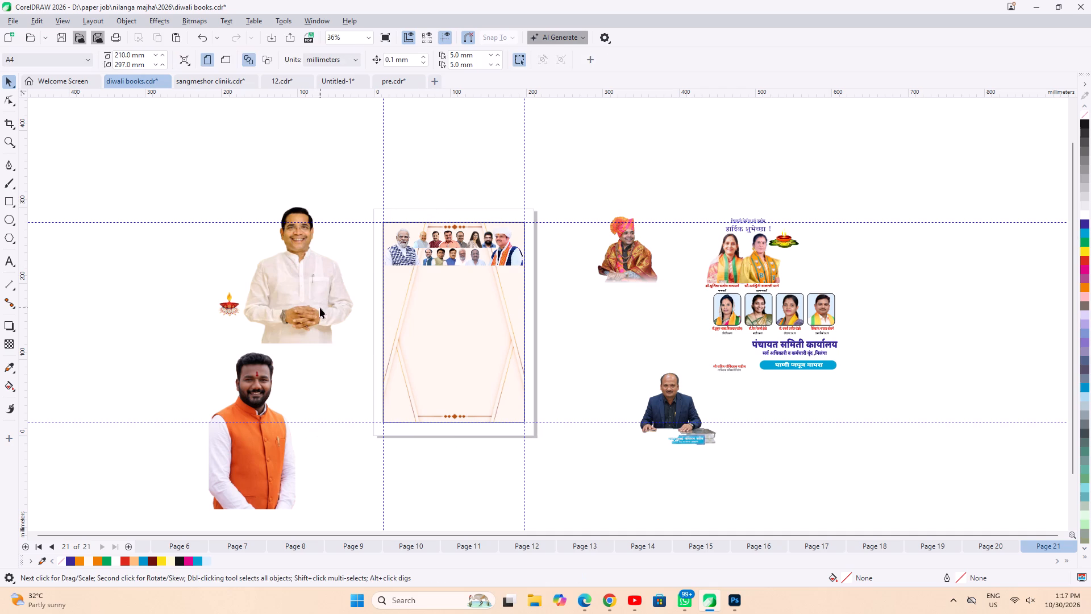
Move the white-kurta portrait farther from the page, send it behind the other objects, and shrink it to under half its size.
click(320, 308)
drag(309, 306, 258, 311)
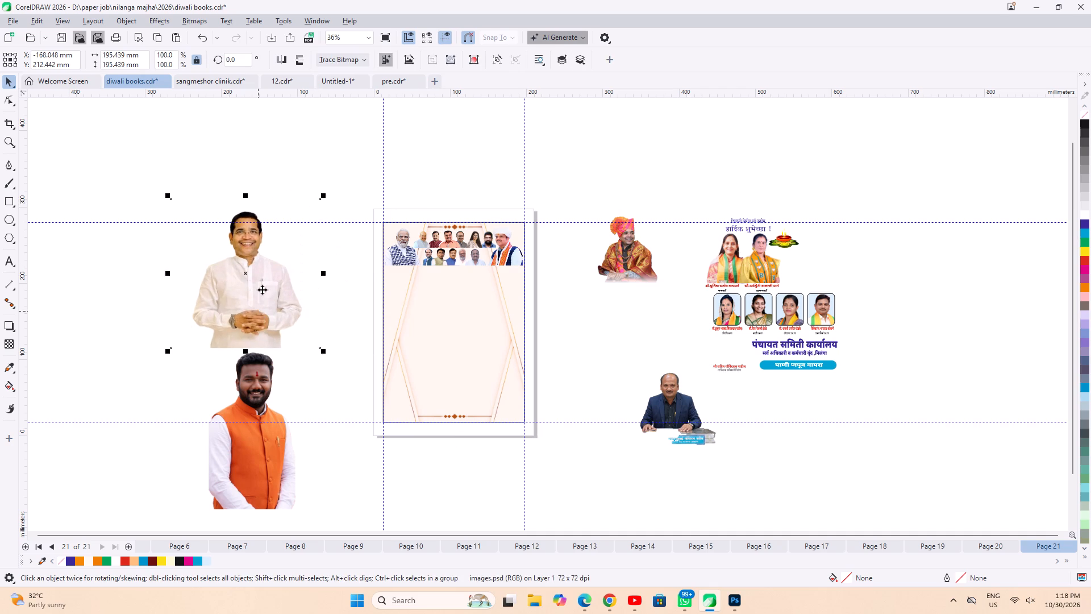
key(shift+Page_Down)
scroll(260, 289, up, 3)
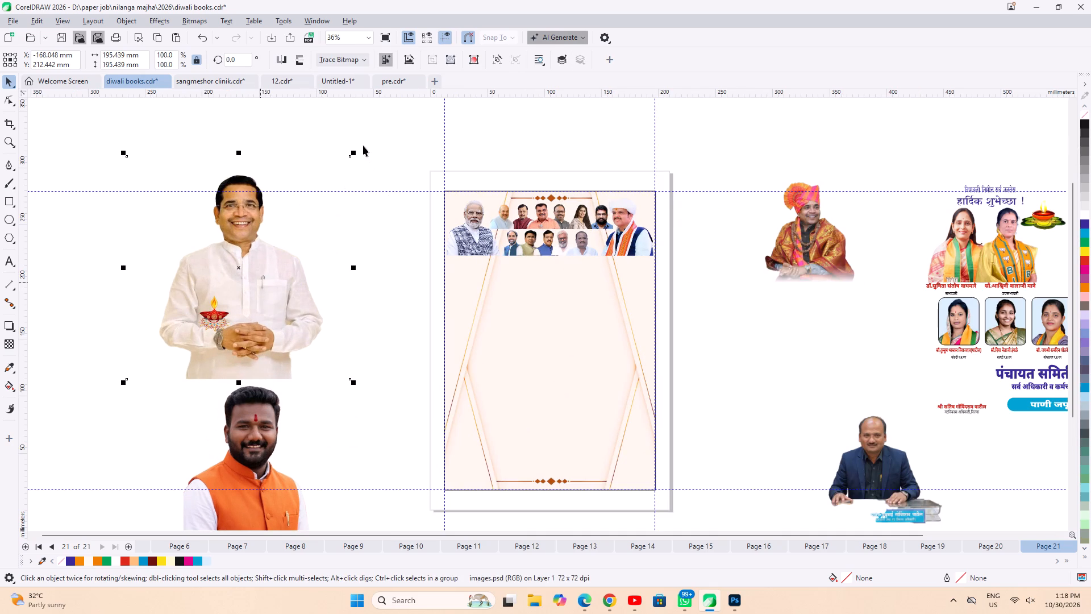
shift+drag(352, 150, 335, 211)
Move the portrait of the man in the orange vest up and closer to the page.
click(277, 388)
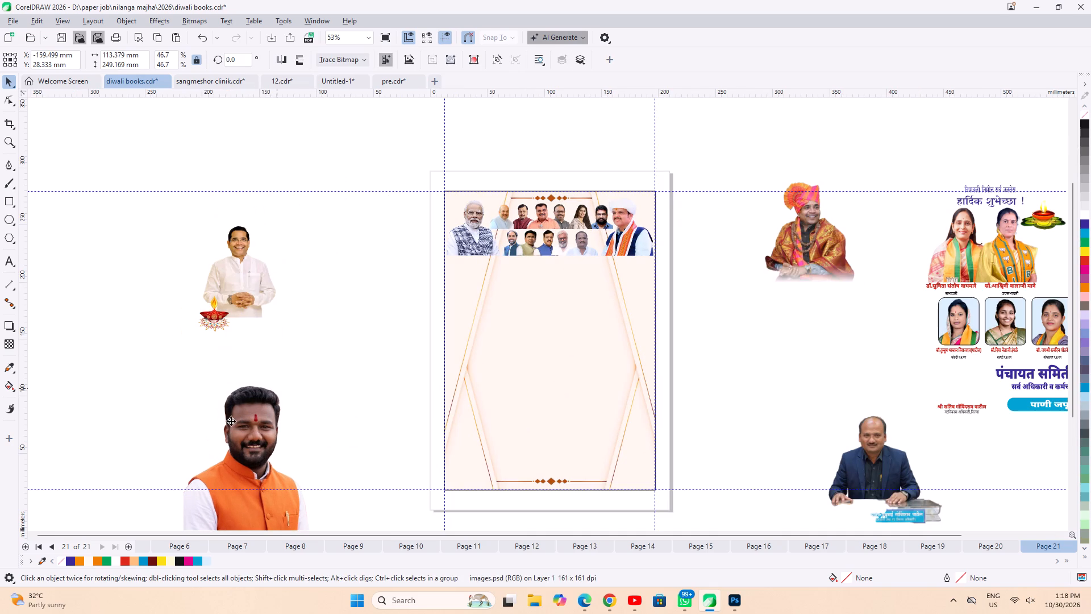
drag(235, 429, 242, 425)
drag(248, 419, 323, 298)
Crop away the empty area above the orange-vest man's head with the Shape tool, leaving a small margin.
scroll(330, 294, up, 3)
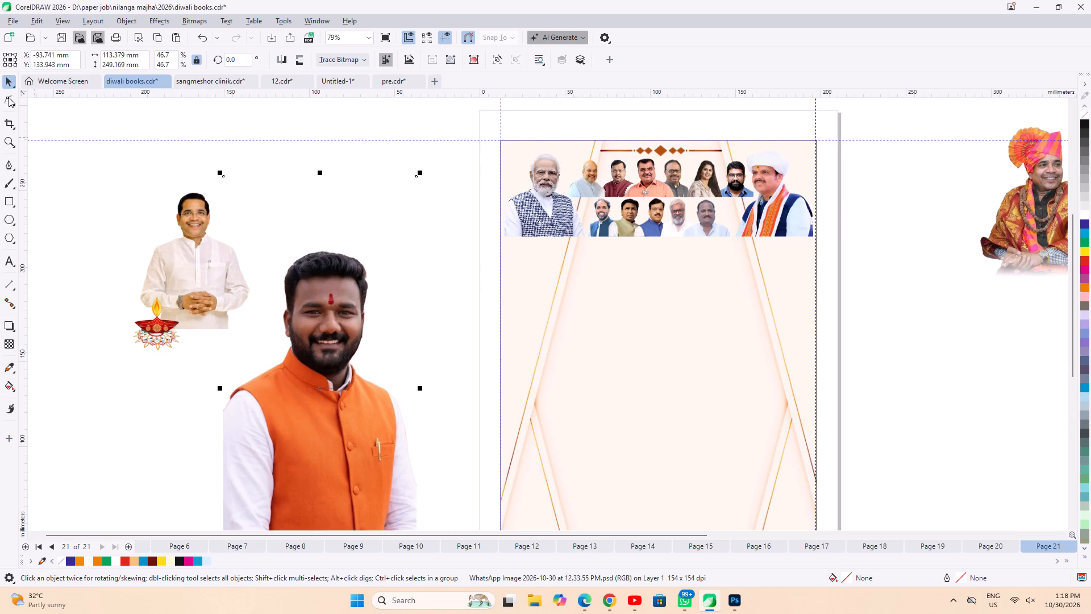
click(9, 97)
drag(215, 150, 430, 233)
scroll(374, 217, up, 2)
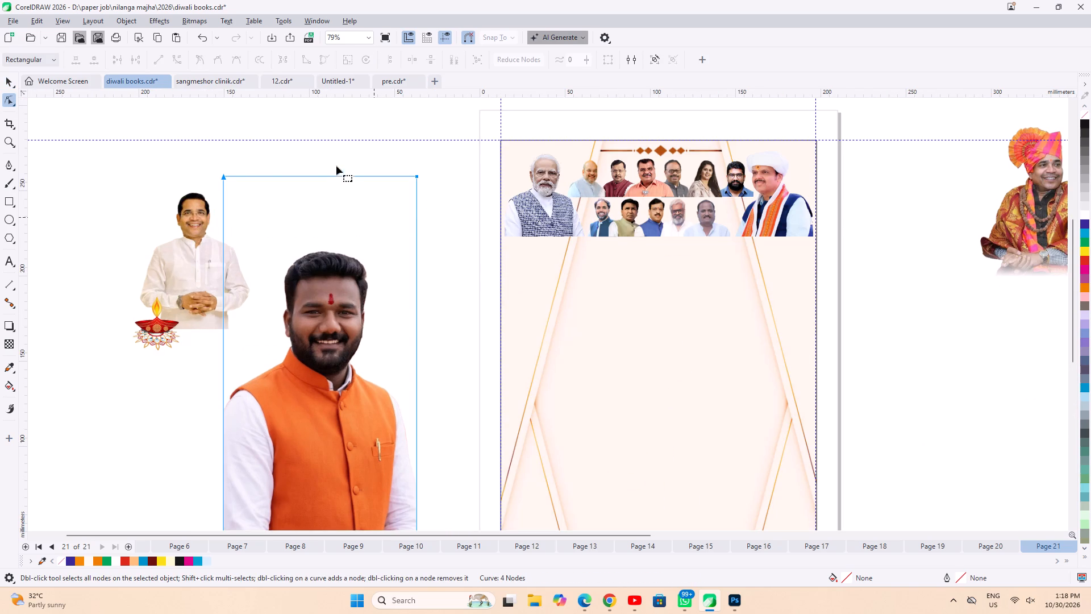
shift+drag(338, 164, 335, 246)
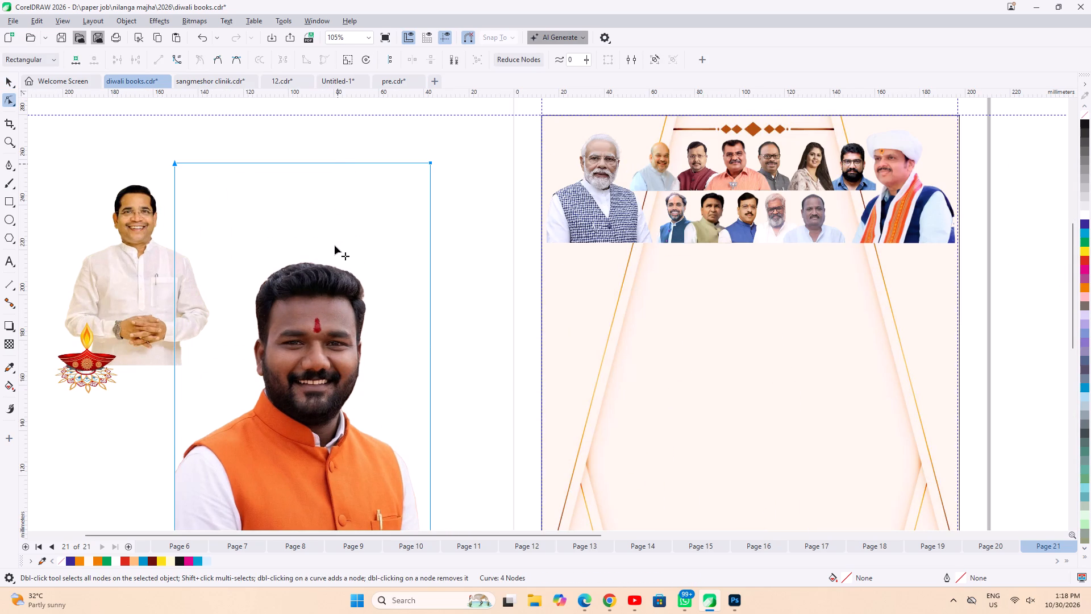
shift+drag(335, 246, 333, 255)
scroll(345, 249, down, 7)
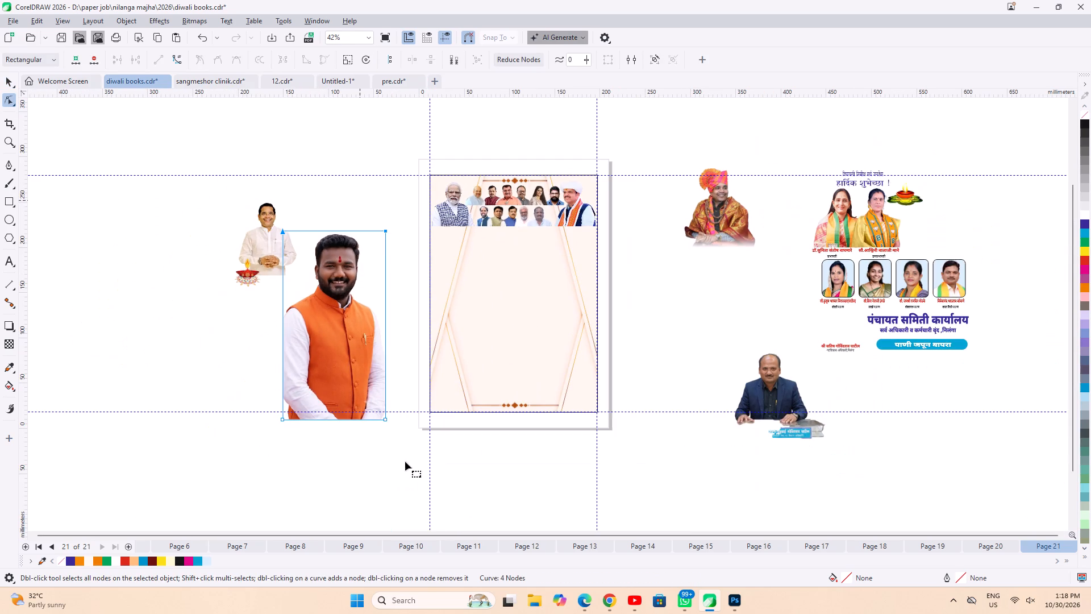
drag(433, 465, 103, 369)
scroll(352, 338, up, 6)
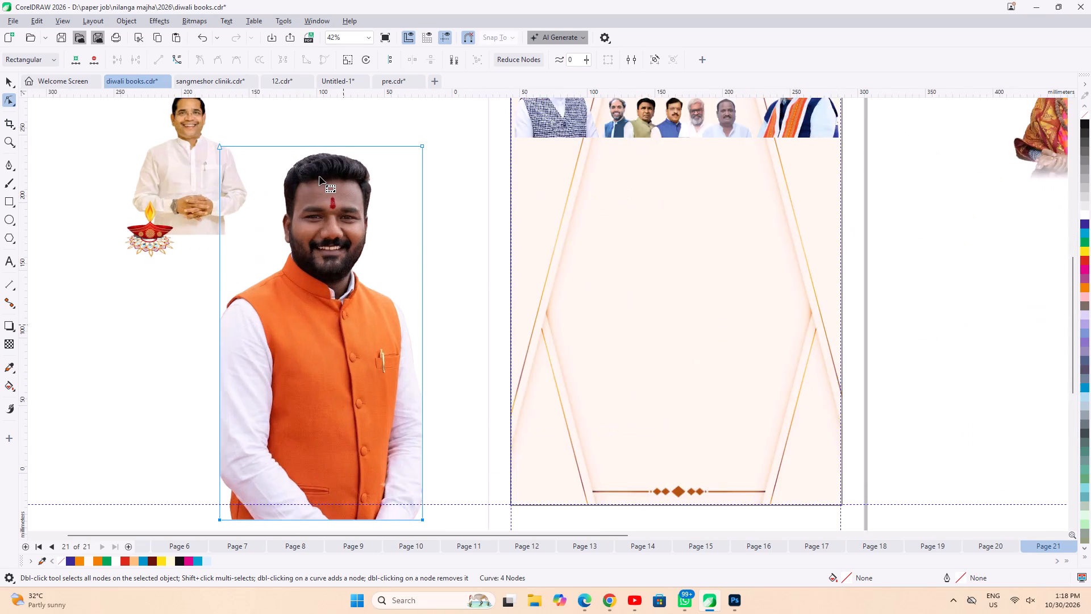
scroll(319, 176, up, 9)
scroll(318, 193, down, 6)
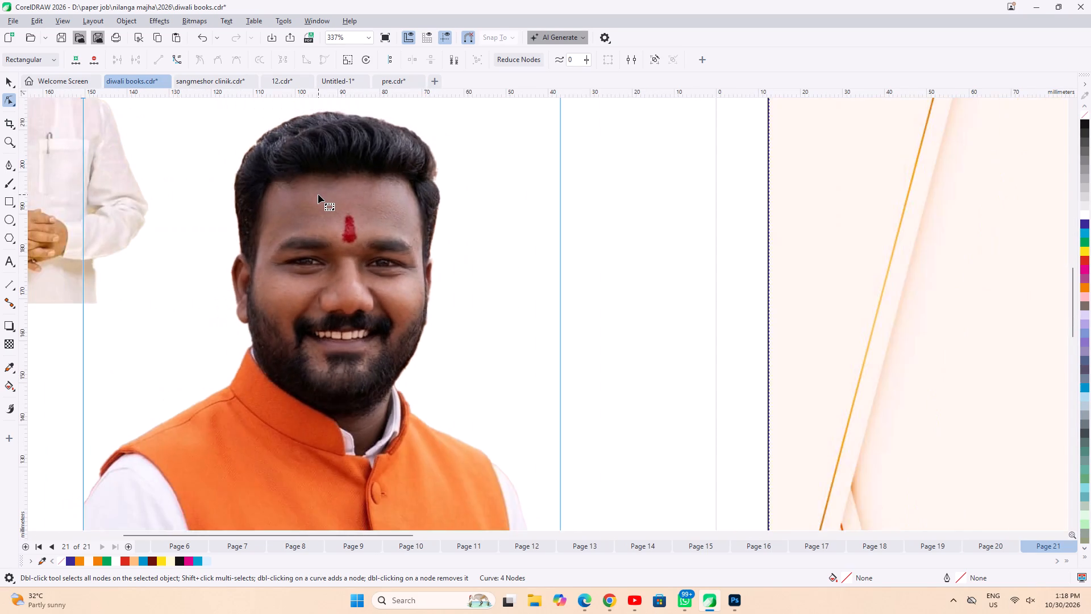
scroll(318, 194, down, 2)
Scale down the cropped orange-vest portrait proportionally beside the page.
click(5, 80)
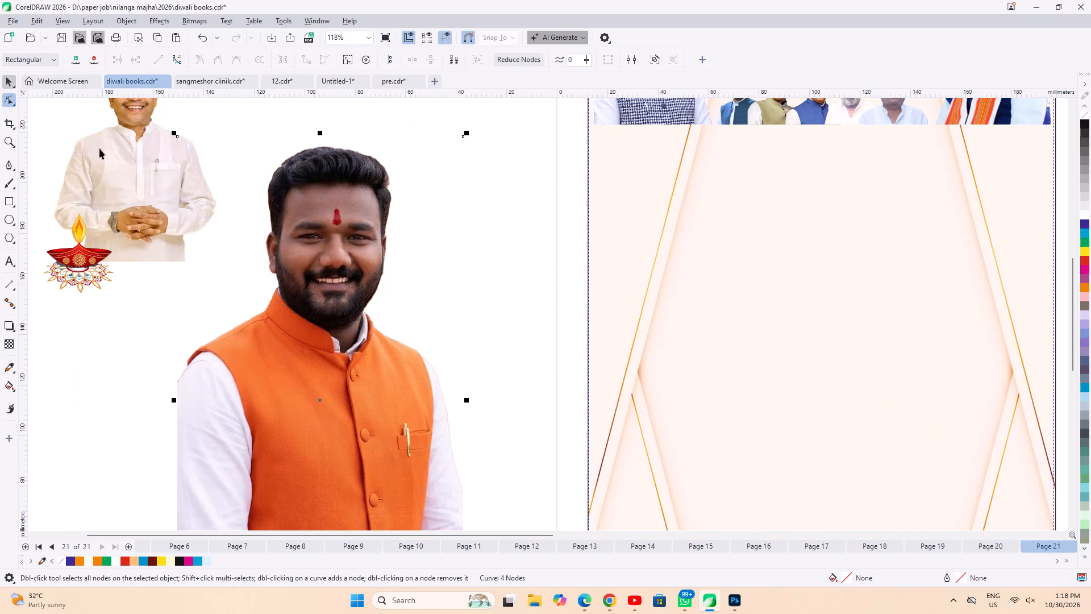
shift+drag(468, 134, 452, 218)
click(423, 300)
Delete the last portrait in the second row of leaders, the man with the moustache in a pale shirt.
scroll(350, 232, down, 8)
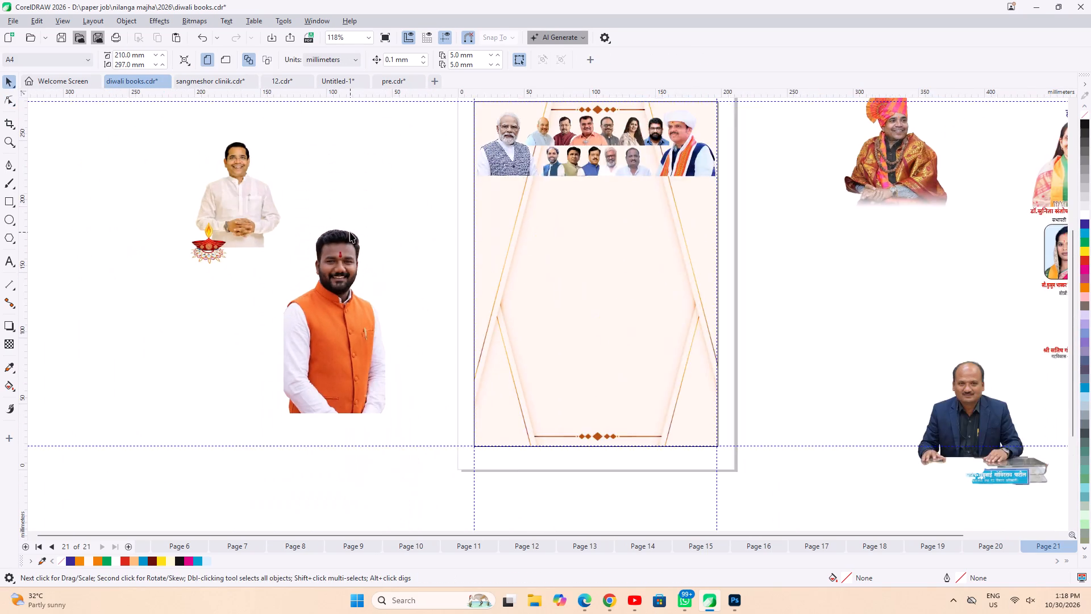
scroll(627, 139, up, 6)
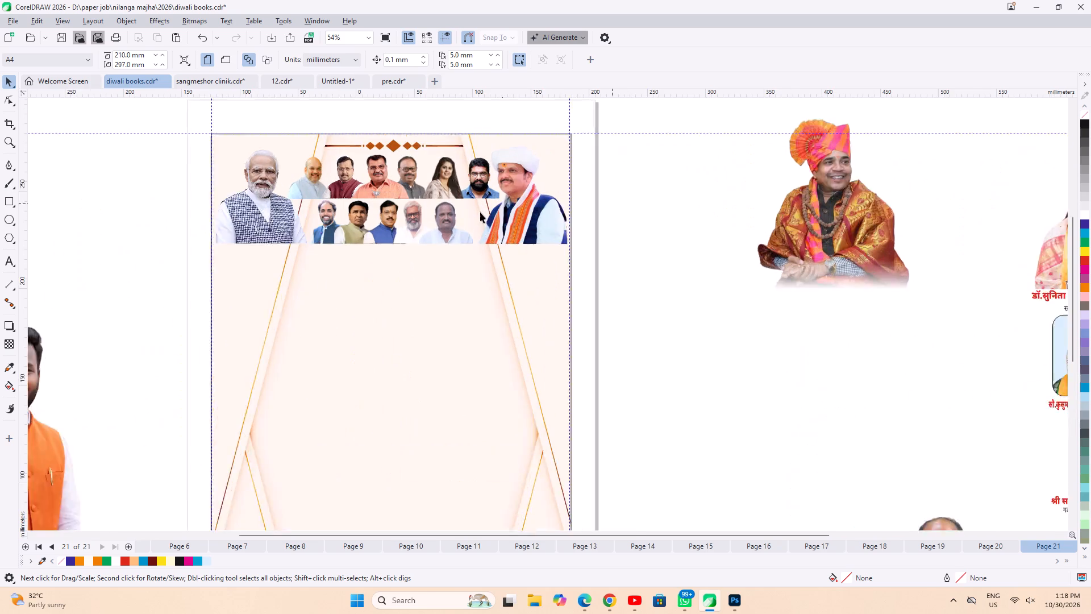
scroll(480, 212, up, 2)
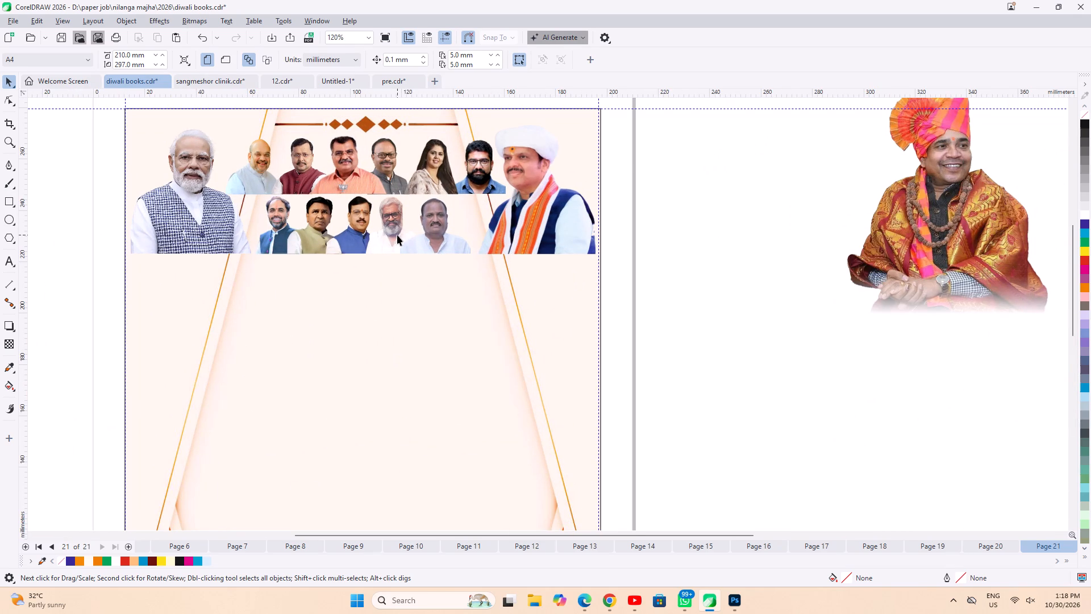
click(440, 240)
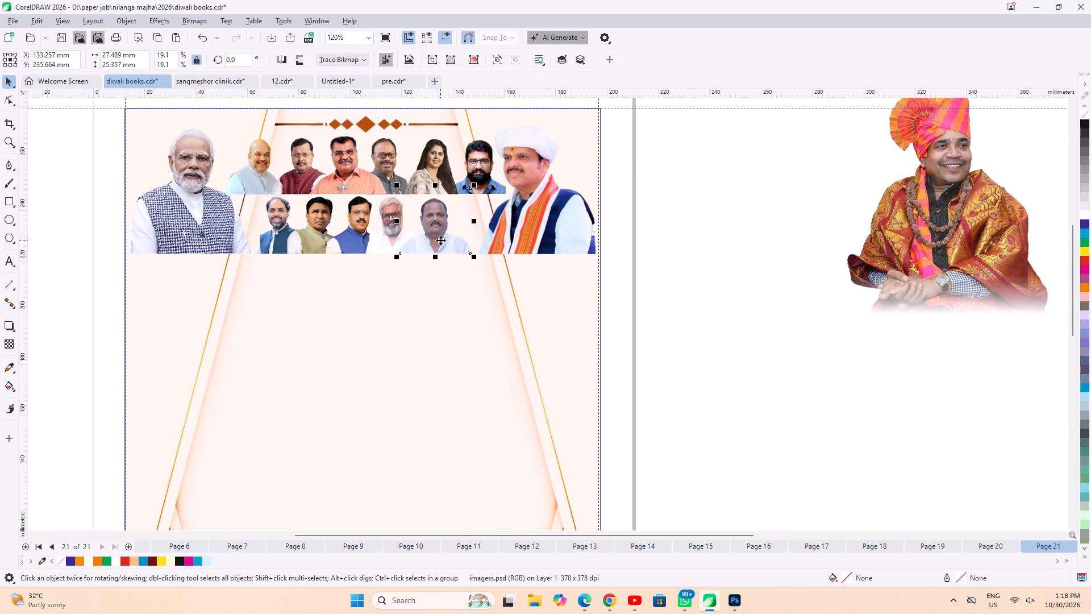
key(Delete)
Move the olive-vest portrait out of the second row of leaders to the page's outer left edge.
click(314, 234)
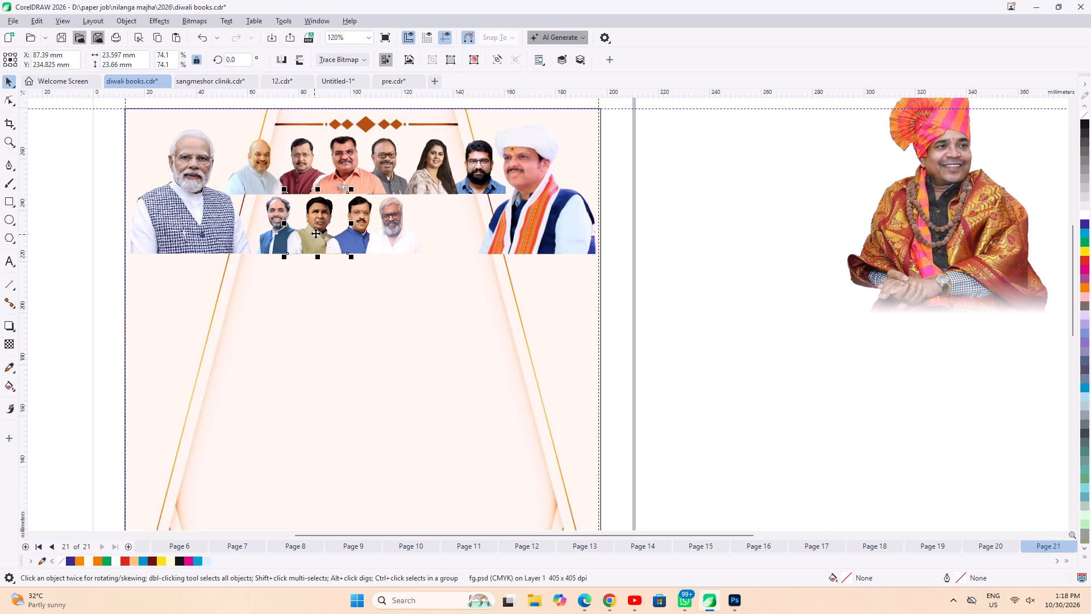
drag(317, 218, 103, 339)
Close the gap in the second row of leaders by moving the blue-vest and white-bearded men's portraits beside the first man.
scroll(297, 235, up, 1)
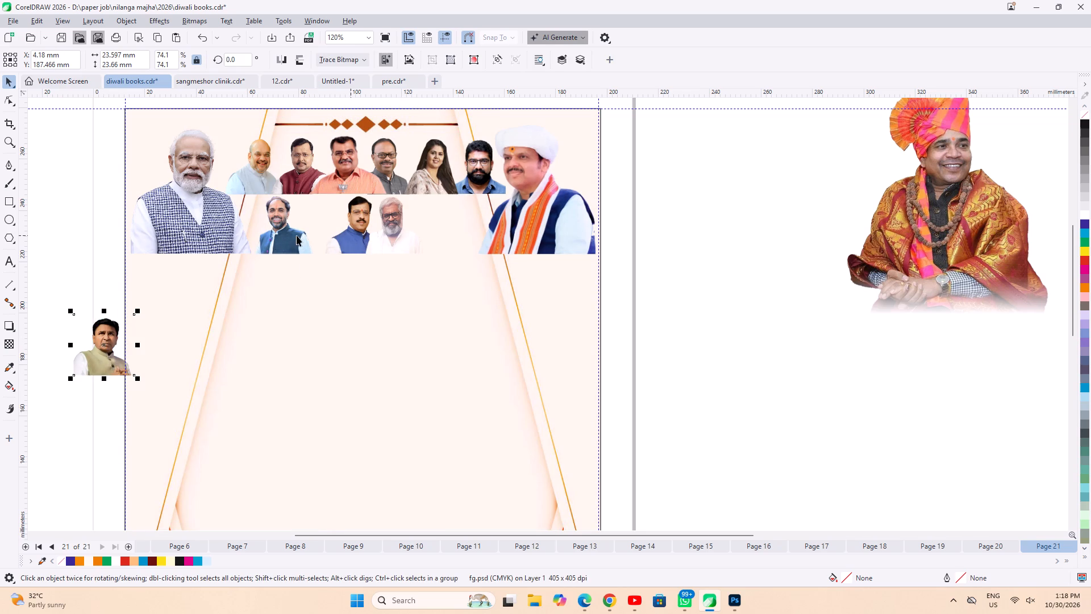
scroll(297, 235, up, 3)
click(387, 244)
drag(401, 238, 318, 245)
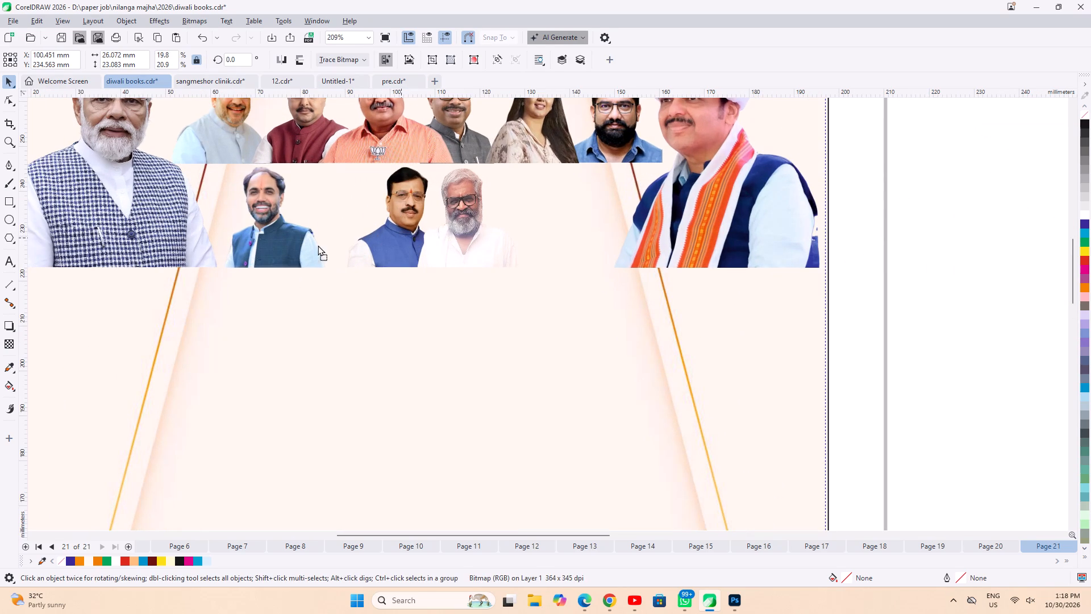
drag(318, 245, 327, 247)
click(459, 208)
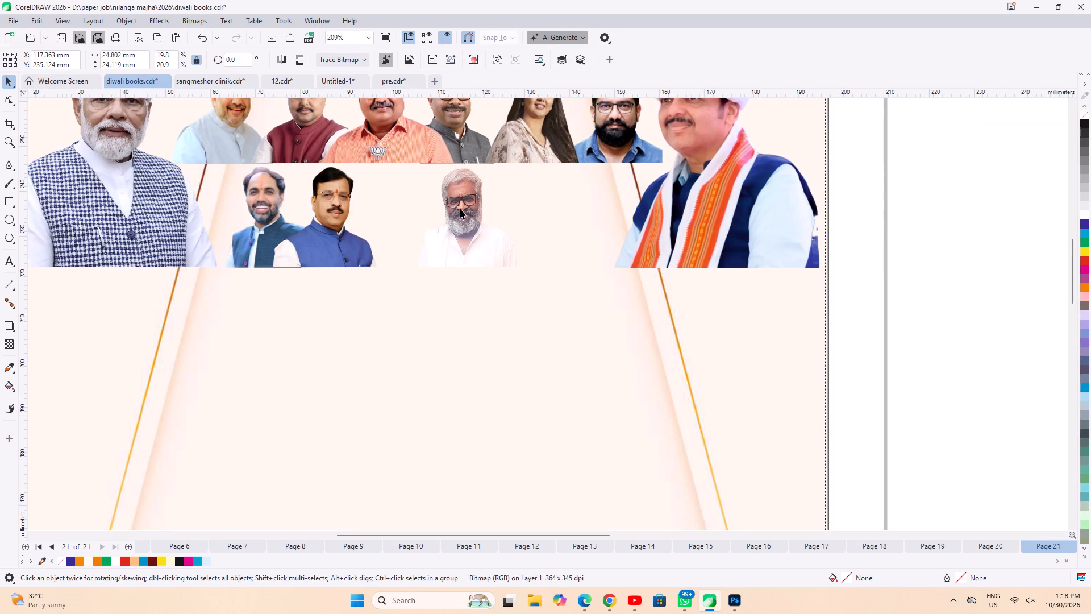
drag(473, 209, 401, 223)
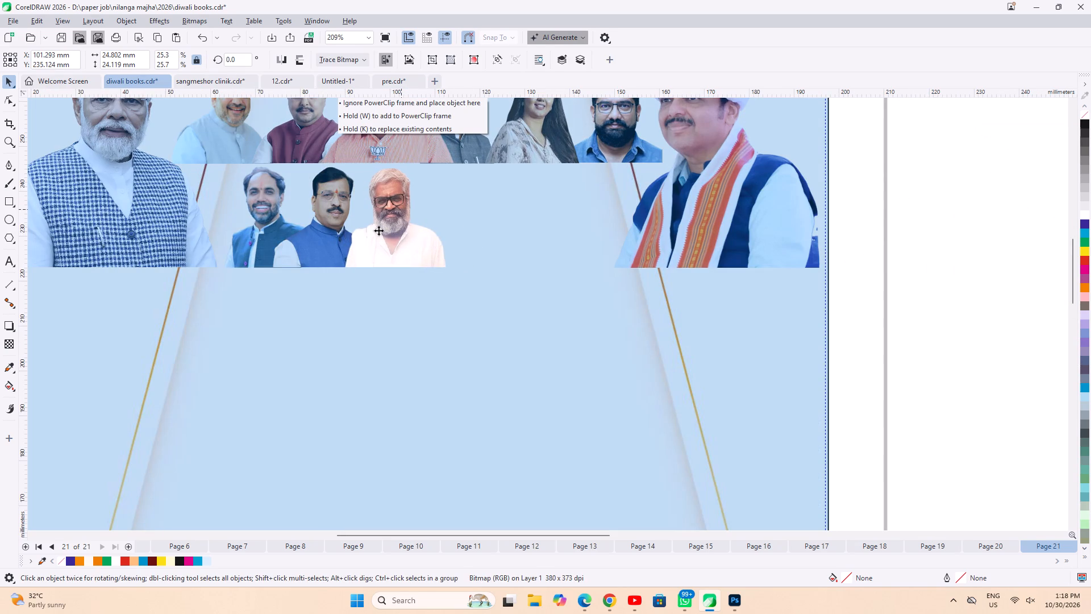
Enlarge the three second-row portraits together to about 80 mm wide and position them just beneath the top row.
shift+click(306, 252)
shift+click(253, 255)
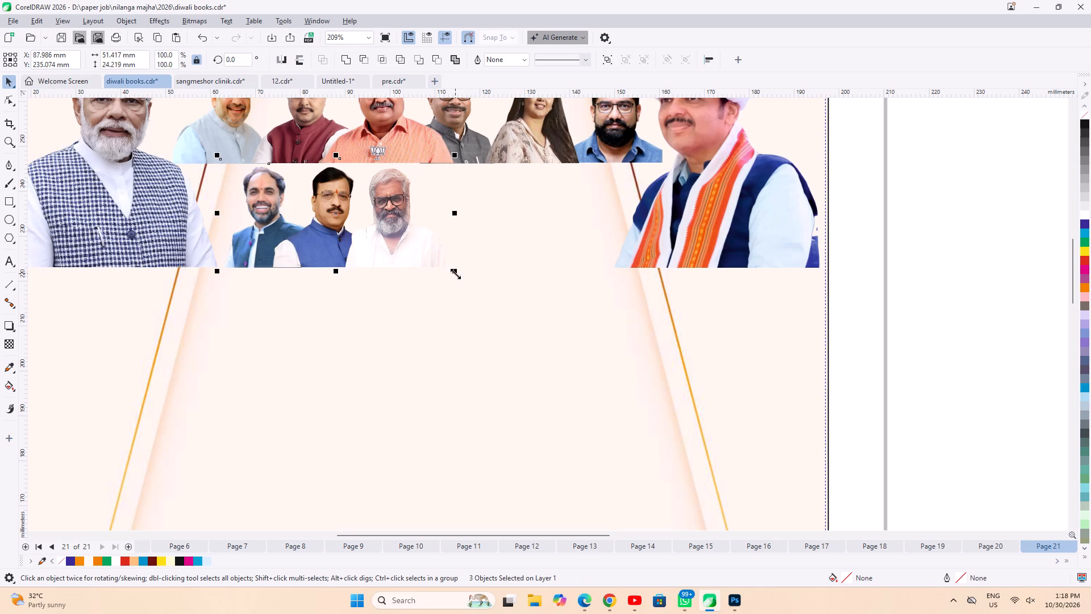
drag(455, 273, 585, 341)
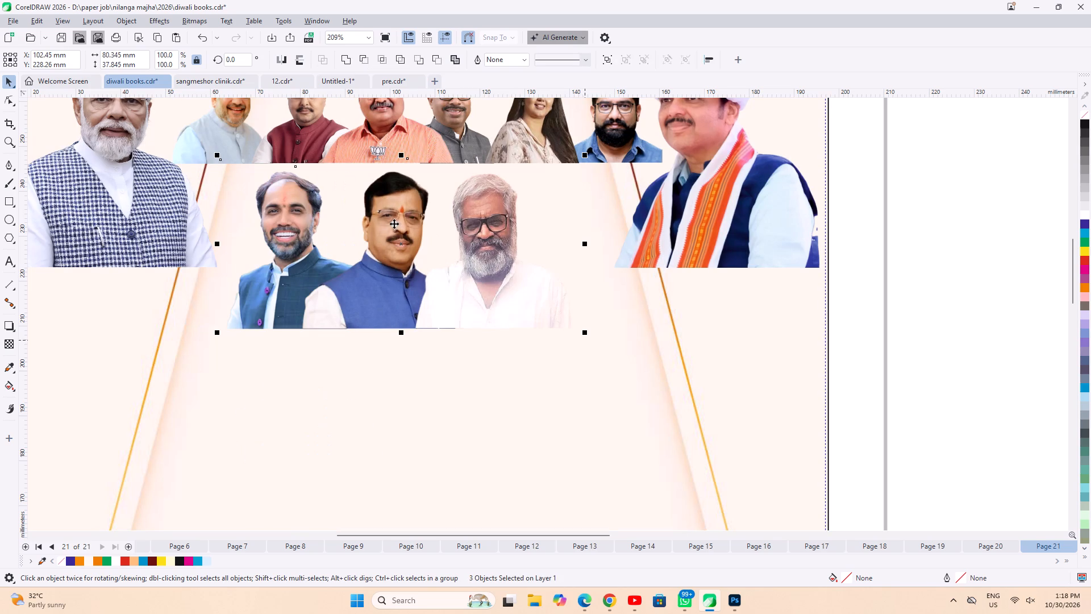
drag(395, 223, 410, 233)
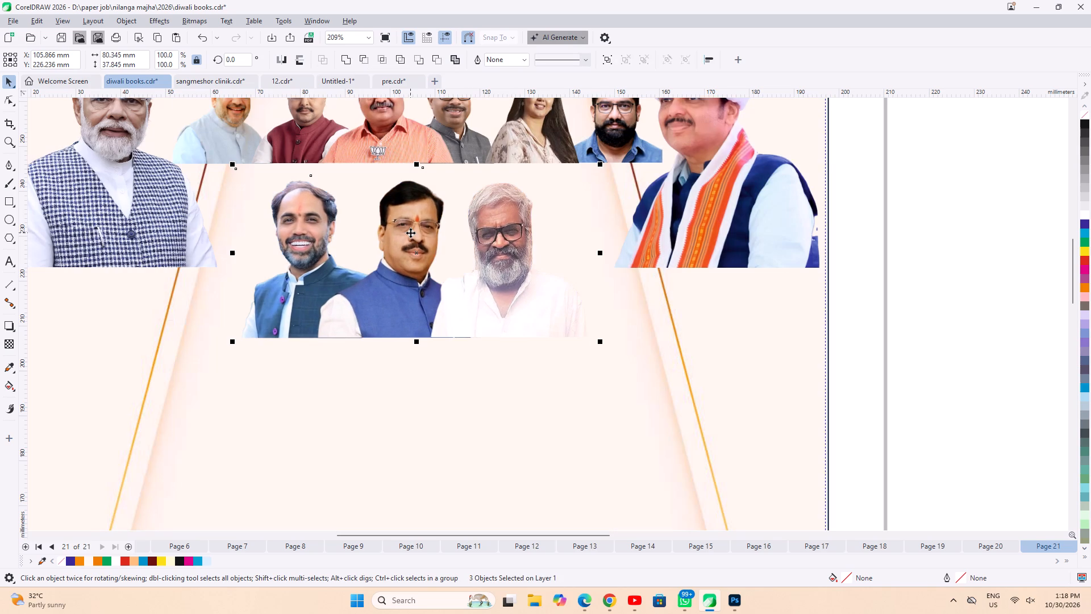
Move the olive-vest portrait onto the page beneath the checked-vest leader at the left edge and enlarge it proportionally.
scroll(439, 246, down, 4)
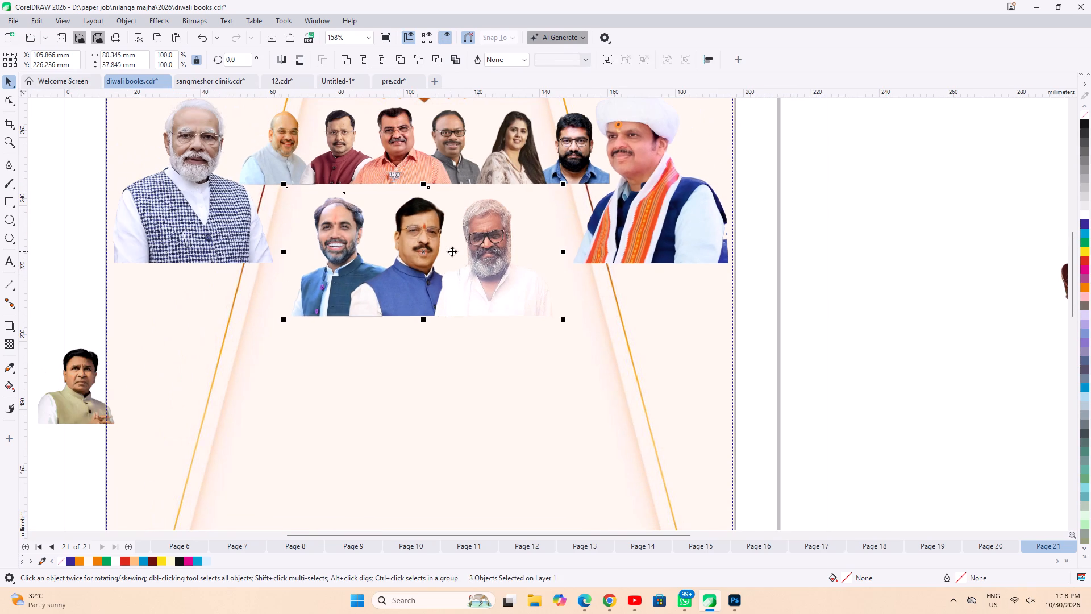
scroll(452, 251, down, 1)
click(205, 363)
drag(194, 352, 202, 352)
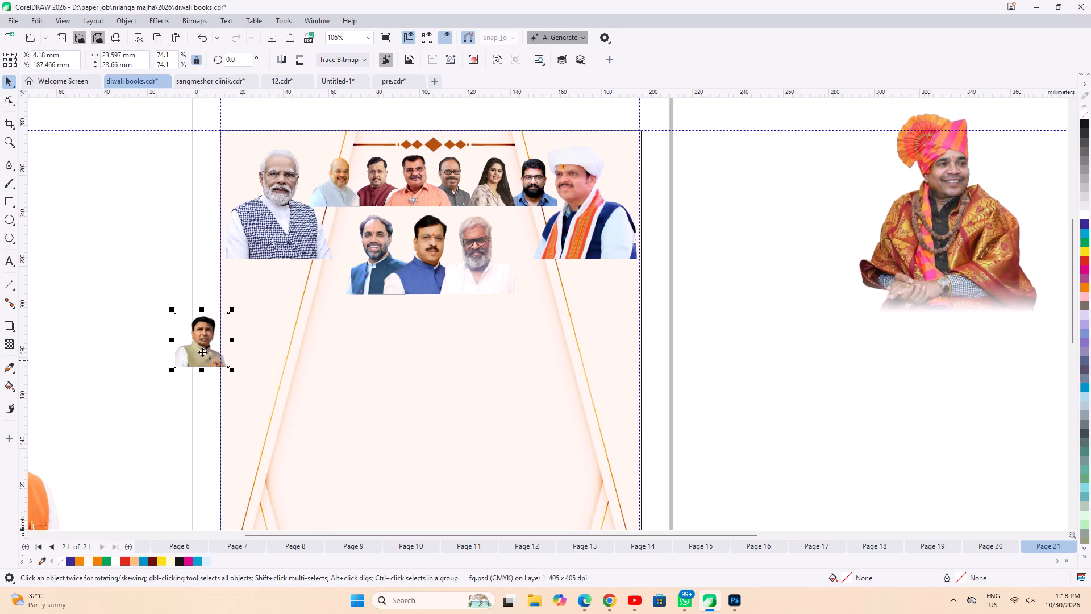
drag(202, 352, 247, 355)
drag(282, 355, 283, 313)
drag(288, 332, 344, 378)
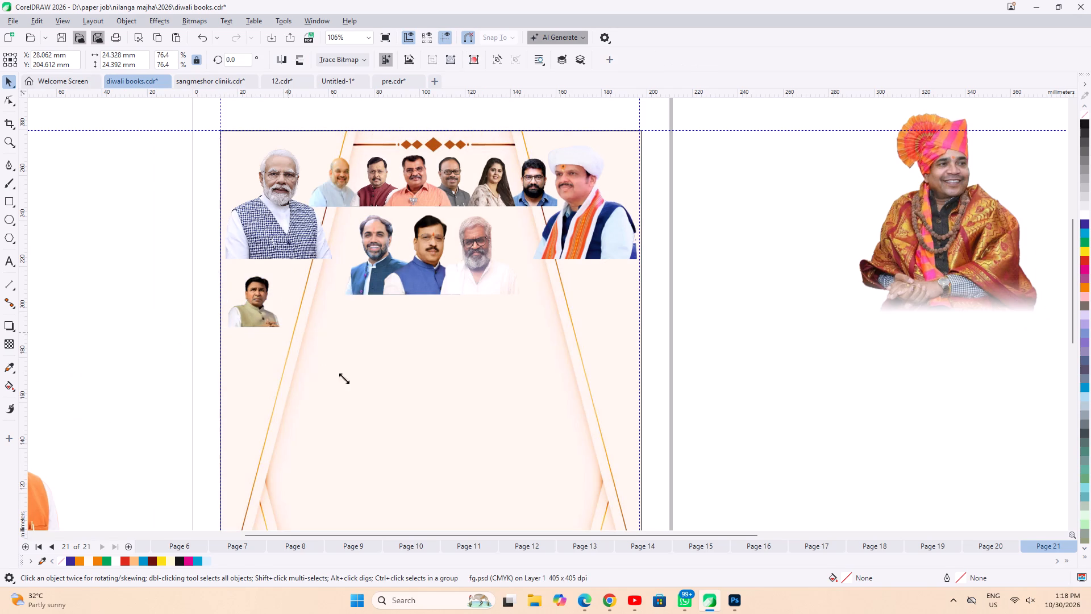
drag(344, 378, 415, 478)
drag(315, 346, 308, 323)
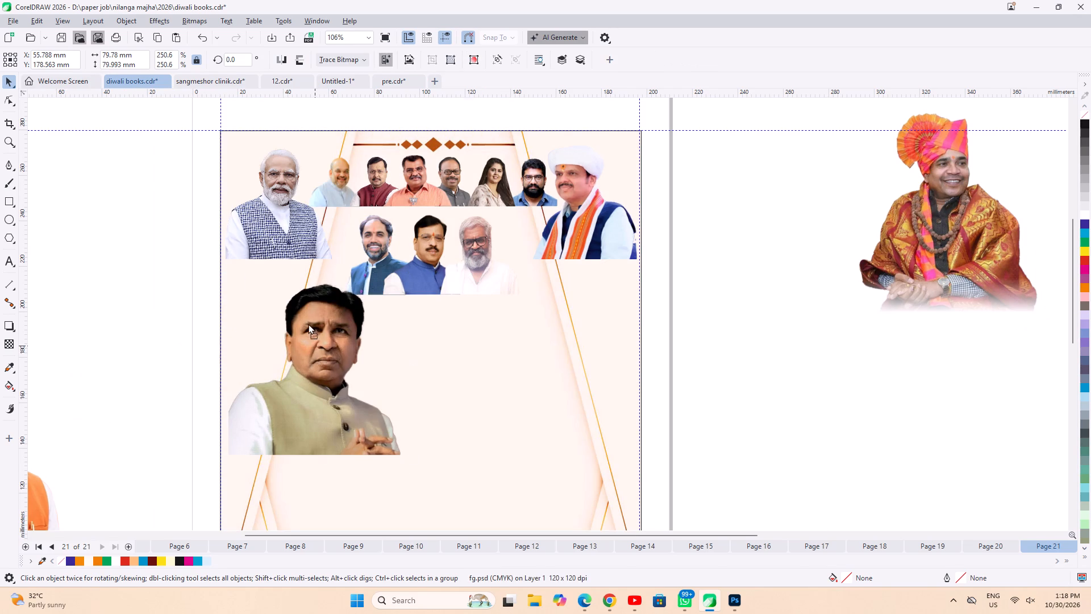
Reduce the olive-vest portrait to about 69 mm wide and place it directly beneath the checked-vest leader at the page's left edge.
drag(308, 323, 293, 324)
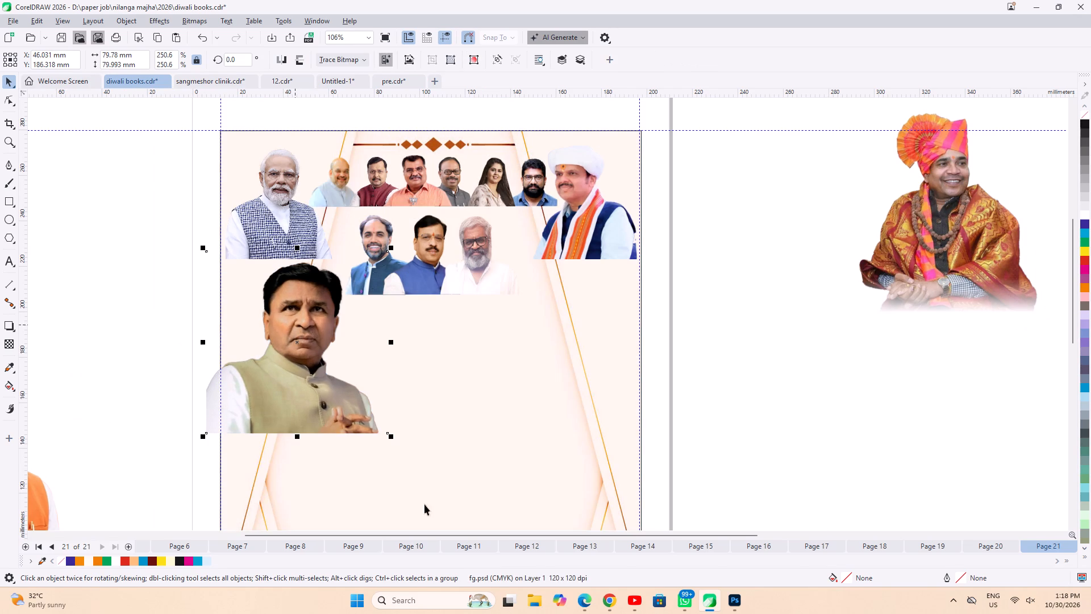
shift+drag(395, 437, 384, 425)
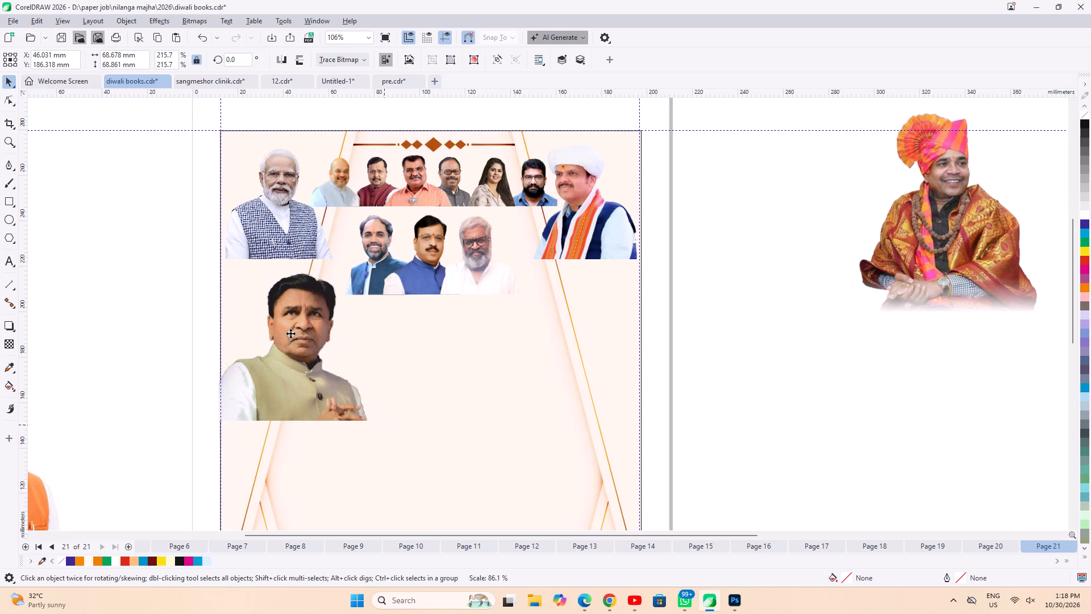
drag(295, 329, 293, 305)
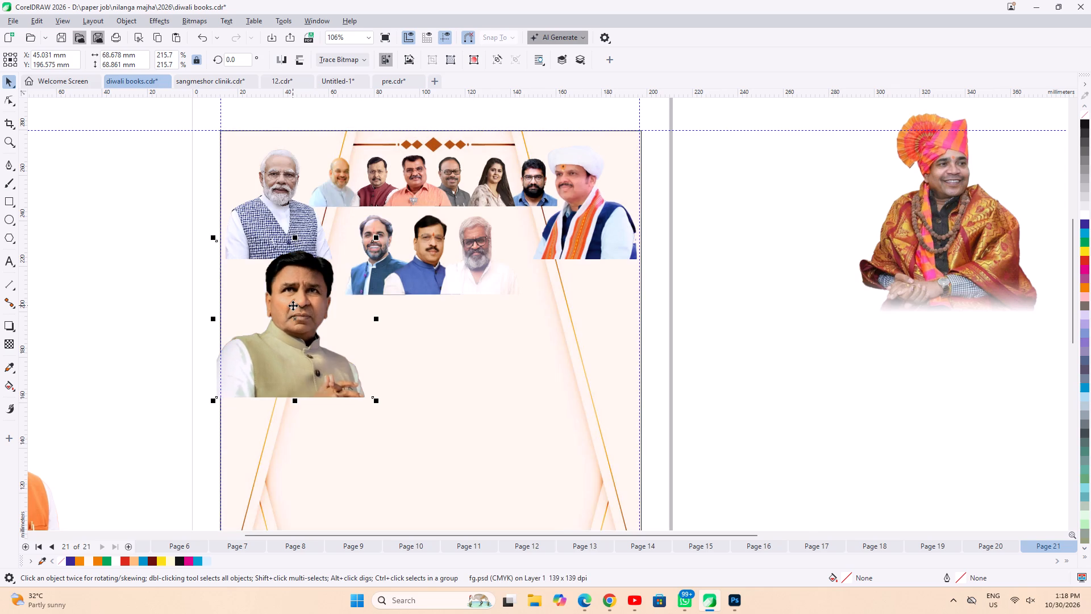
Move the white-shirt portrait from beside the page onto its right half, beneath the white-turbaned leader.
scroll(293, 305, down, 4)
click(98, 416)
scroll(234, 336, down, 3)
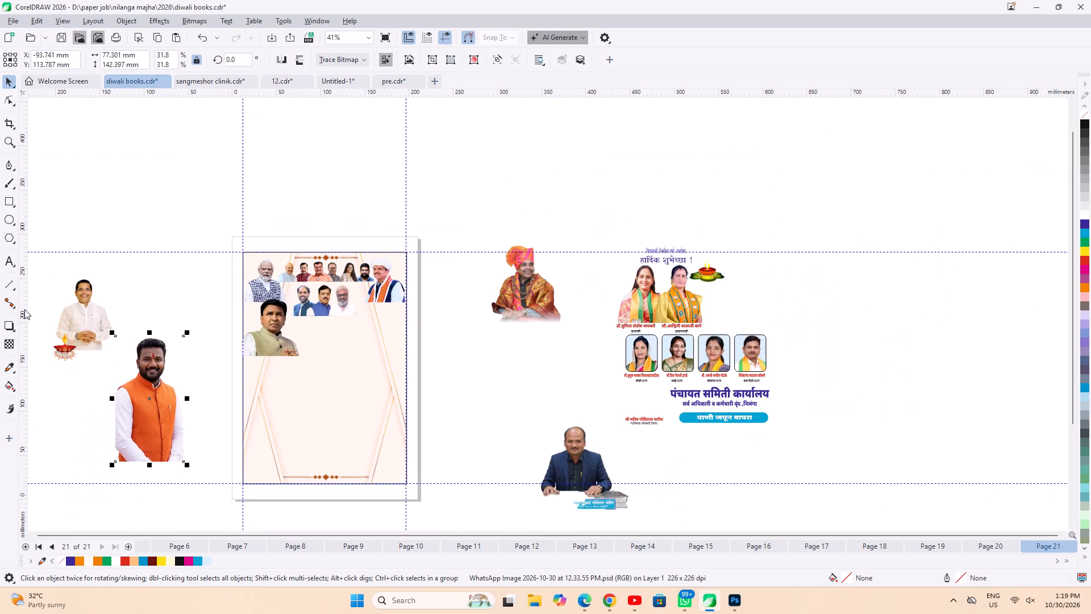
click(24, 309)
click(105, 322)
drag(93, 326, 412, 385)
drag(409, 361, 381, 345)
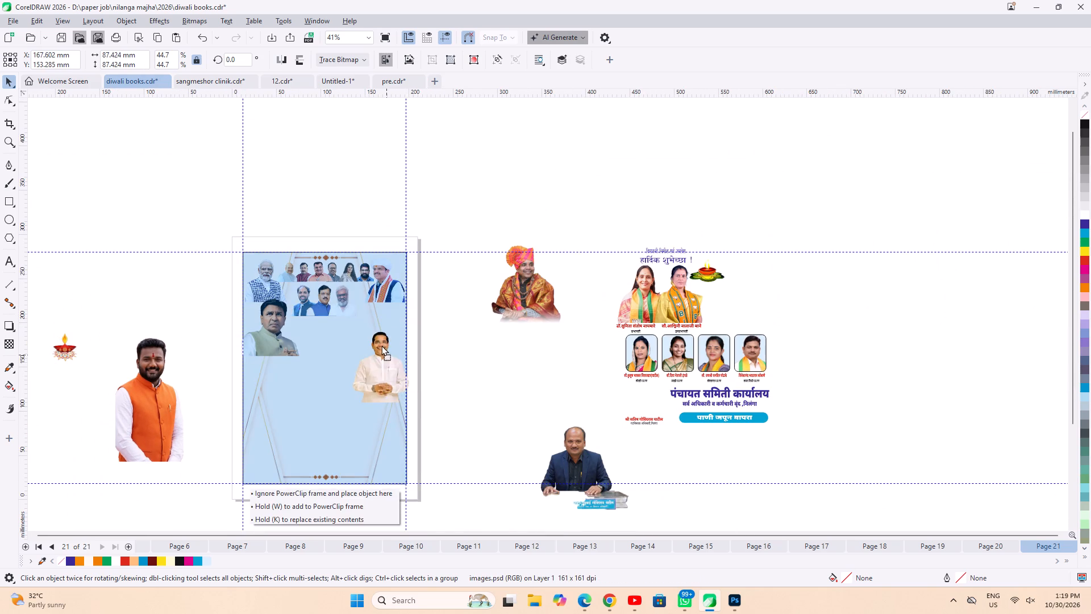
drag(381, 345, 380, 338)
drag(380, 336, 376, 325)
Undo the last change and send the page's background frame behind all the portraits.
key(ctrl+z)
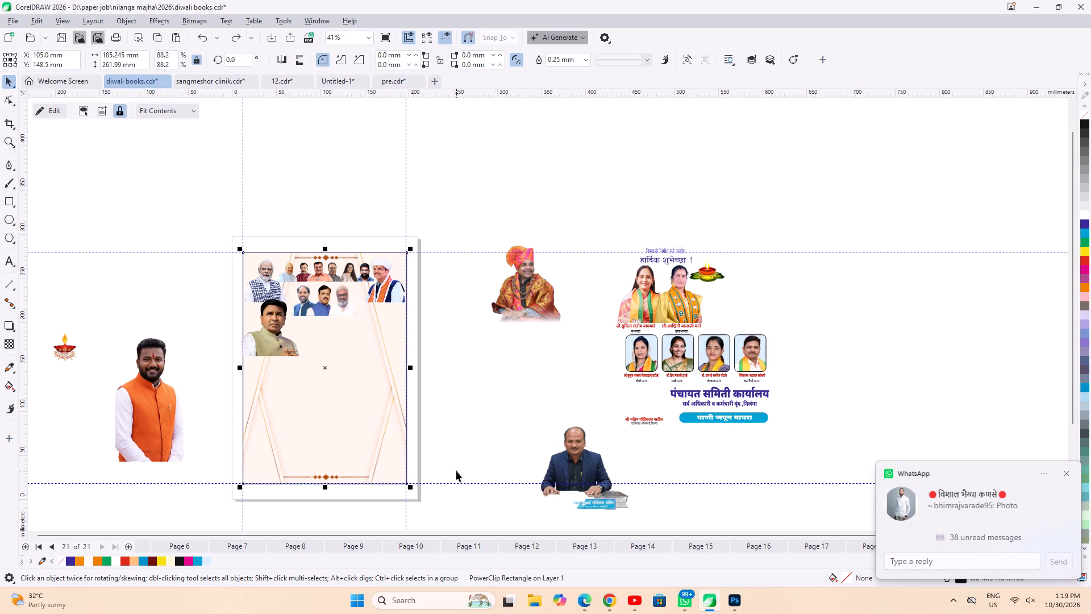
key(shift+Page_Down)
click(494, 385)
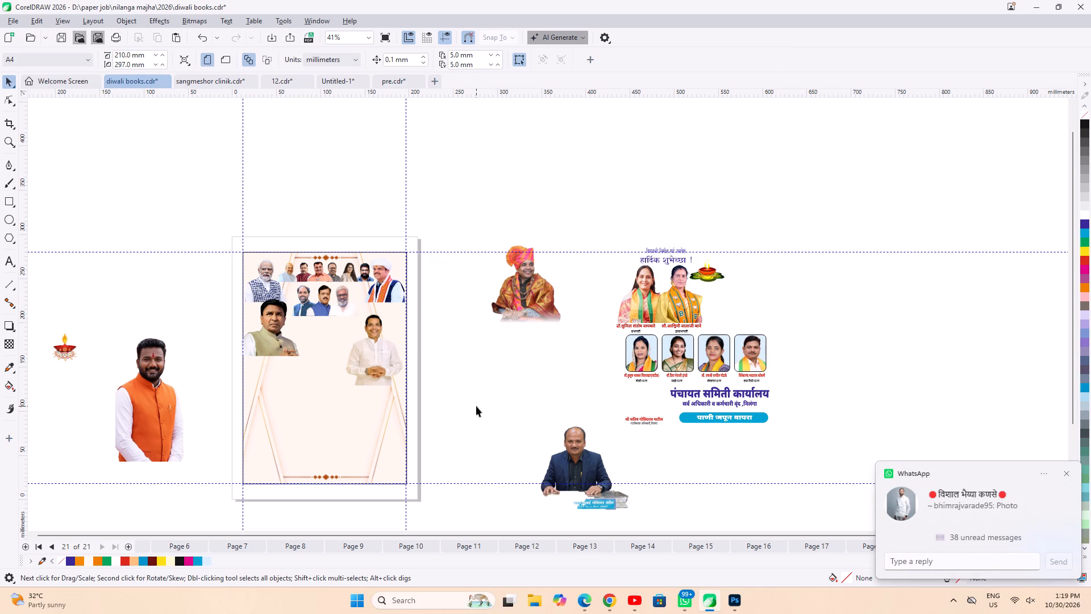
Enlarge the white-shirt portrait to about 116 mm wide, bring it to the front, and fit it inside the page's right edge beneath the white-turbaned leader.
drag(476, 406, 326, 304)
scroll(340, 340, up, 1)
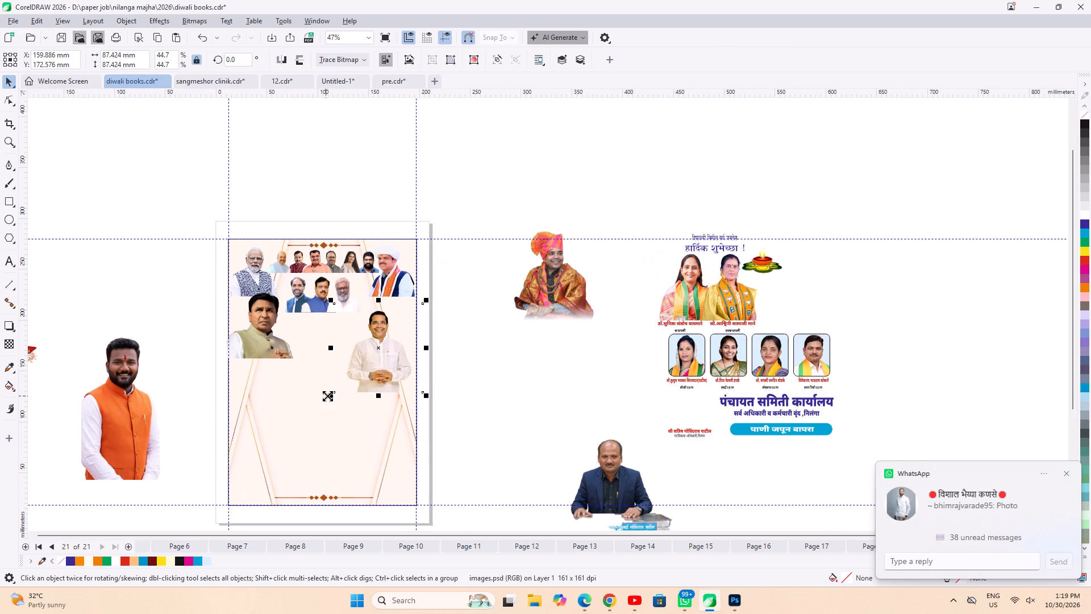
shift+drag(330, 396, 307, 431)
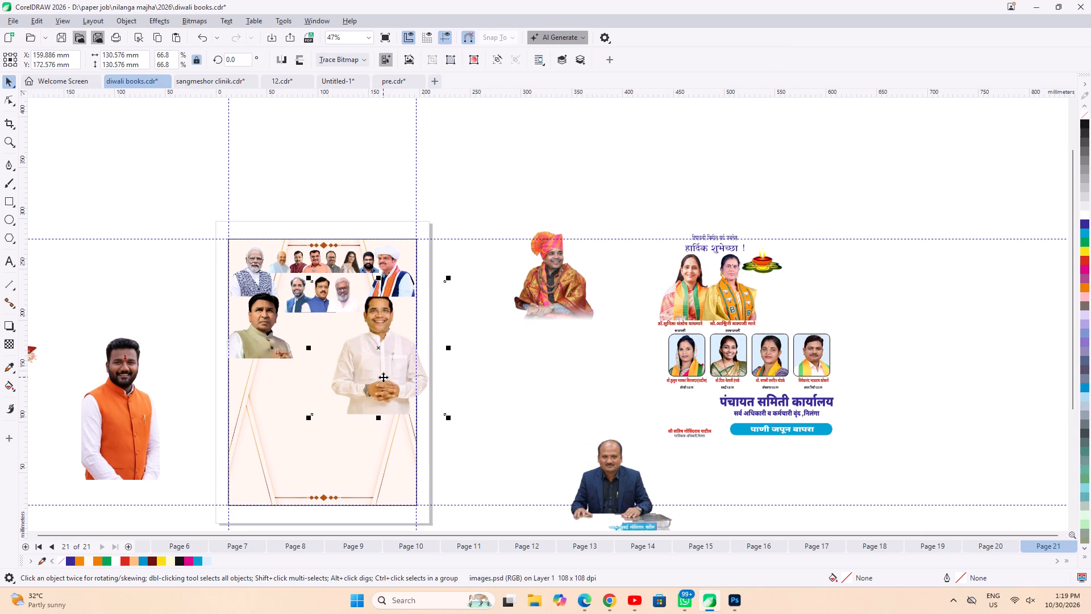
key(shift+Page_Up)
scroll(383, 377, up, 3)
drag(388, 383, 392, 370)
scroll(391, 370, up, 1)
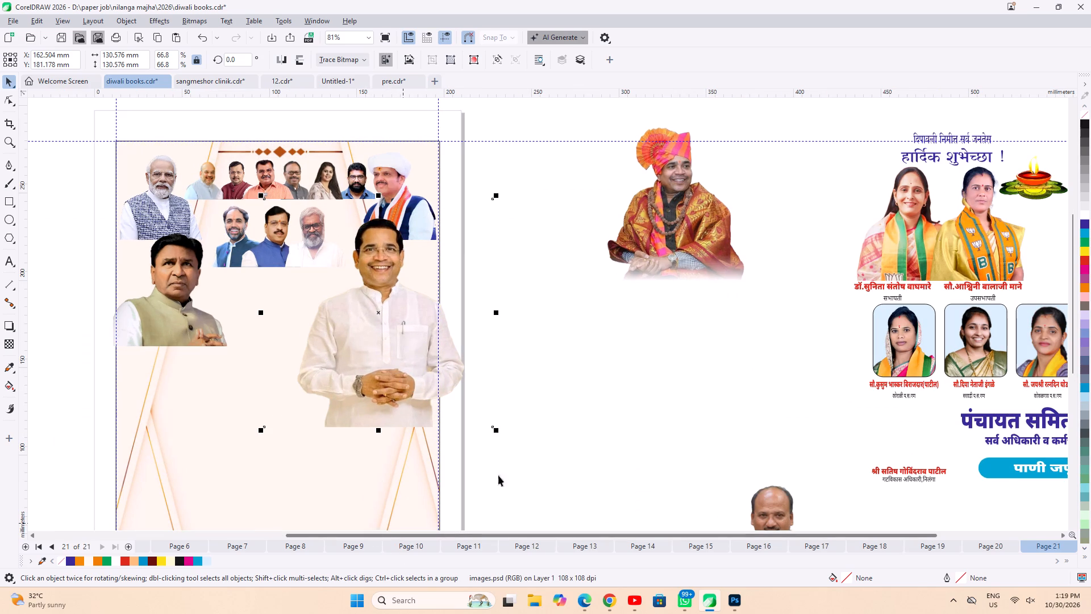
shift+drag(495, 433, 482, 421)
drag(364, 362, 344, 350)
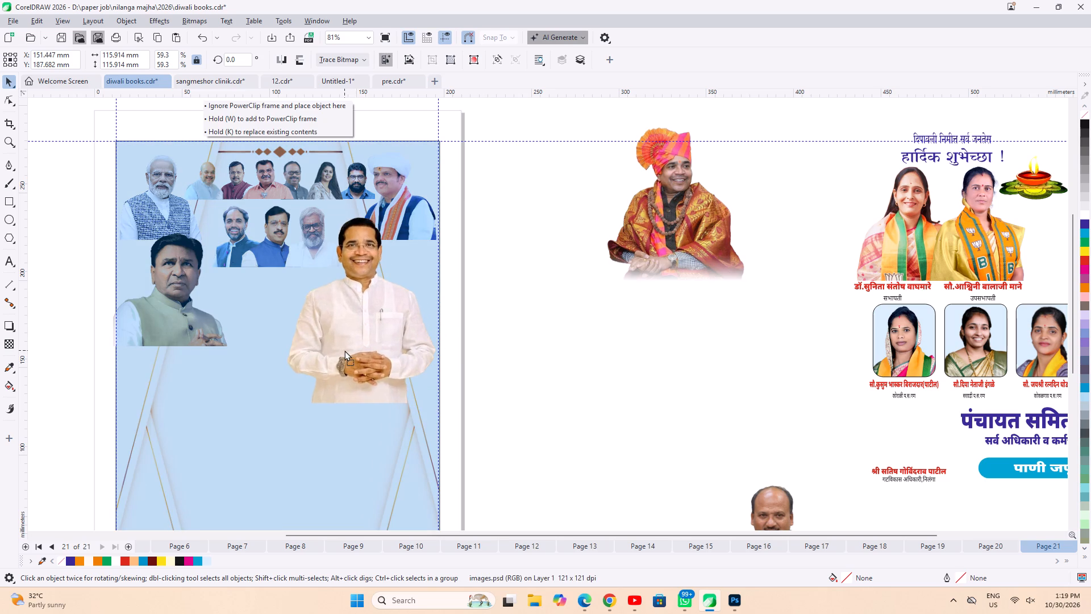
Position the portrait of the man in the white kurta at the page's right edge and scale it down to about 111 mm wide.
drag(344, 350, 357, 353)
scroll(357, 354, up, 2)
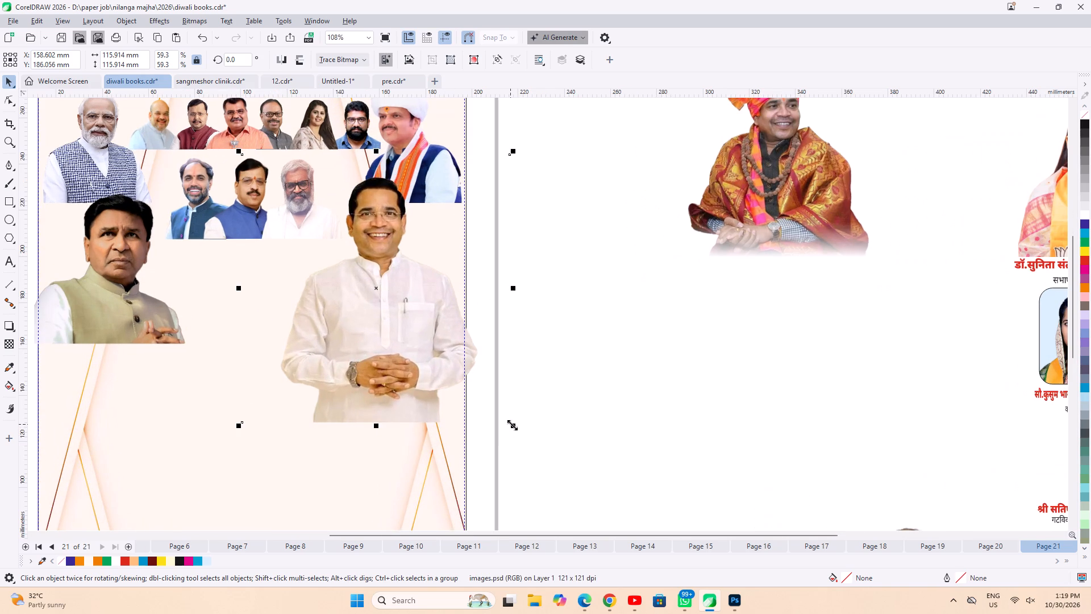
drag(514, 425, 506, 421)
drag(506, 421, 504, 419)
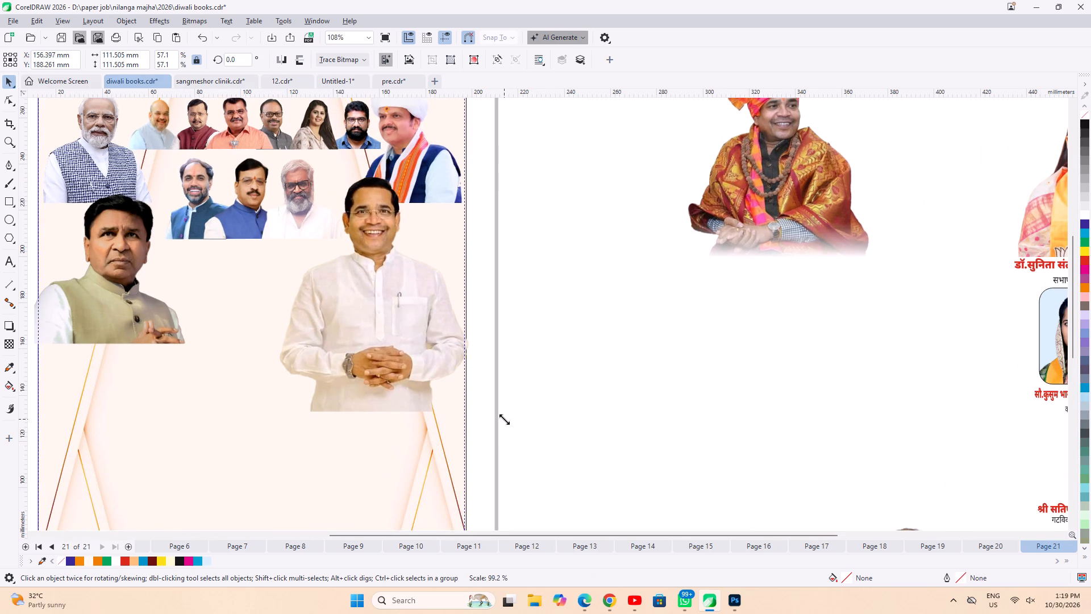
drag(504, 419, 500, 418)
click(503, 418)
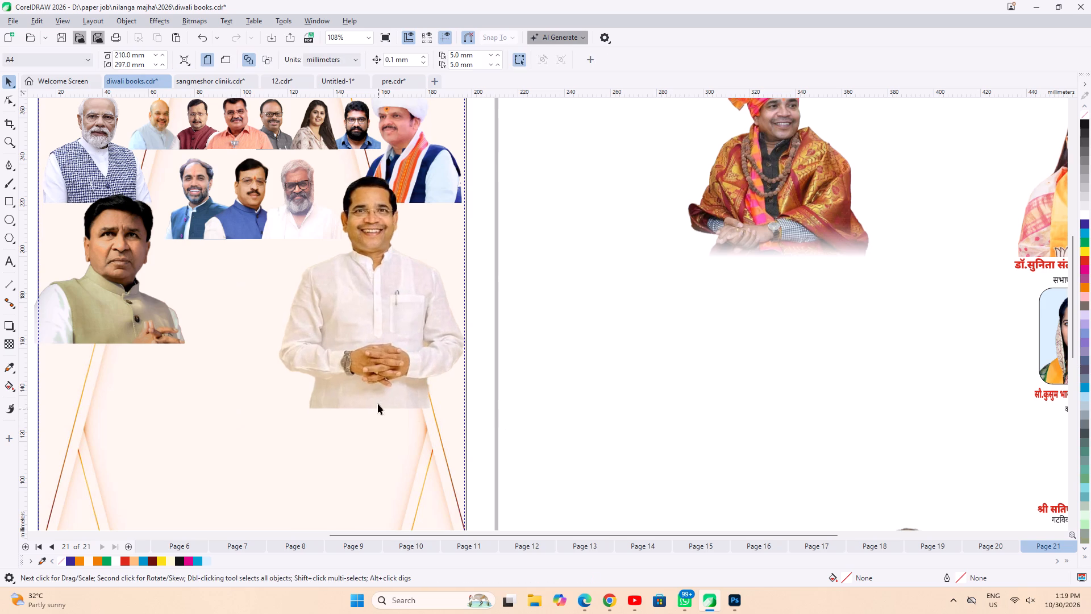
click(377, 400)
scroll(351, 499, up, 2)
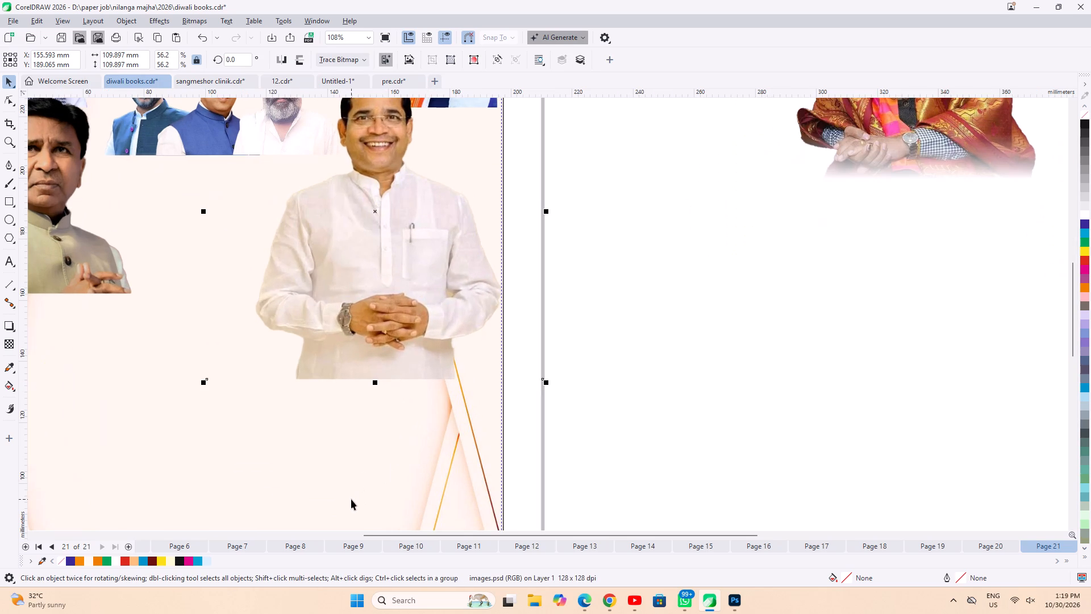
Apply a linear fountain transparency to the white-kurta portrait so its bottom edge fades out below the hands.
click(10, 342)
scroll(414, 400, up, 2)
shift+drag(359, 318, 359, 364)
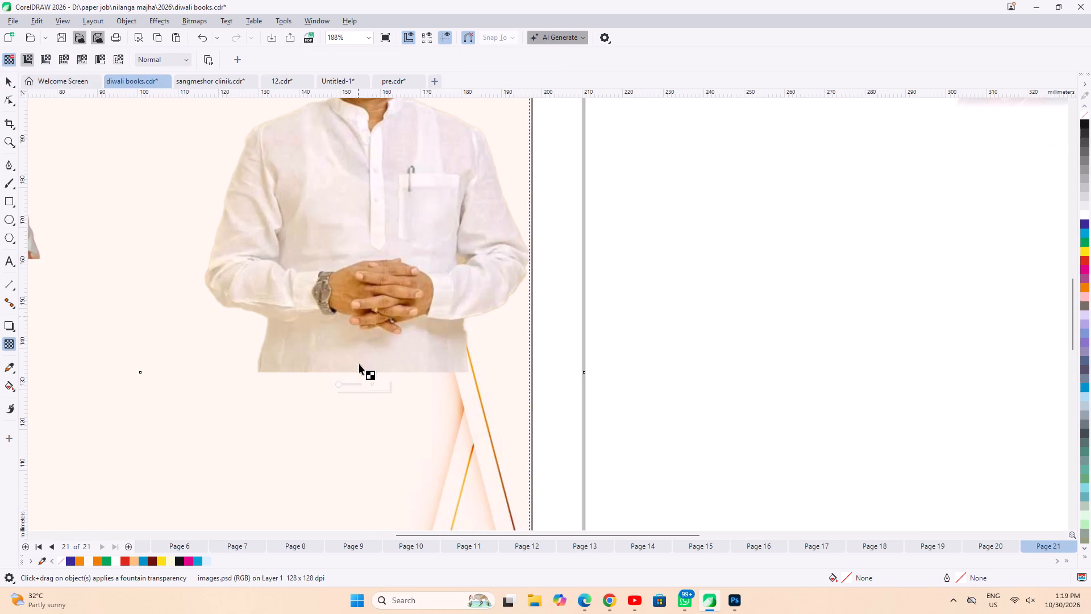
shift+drag(359, 364, 359, 364)
scroll(517, 364, down, 6)
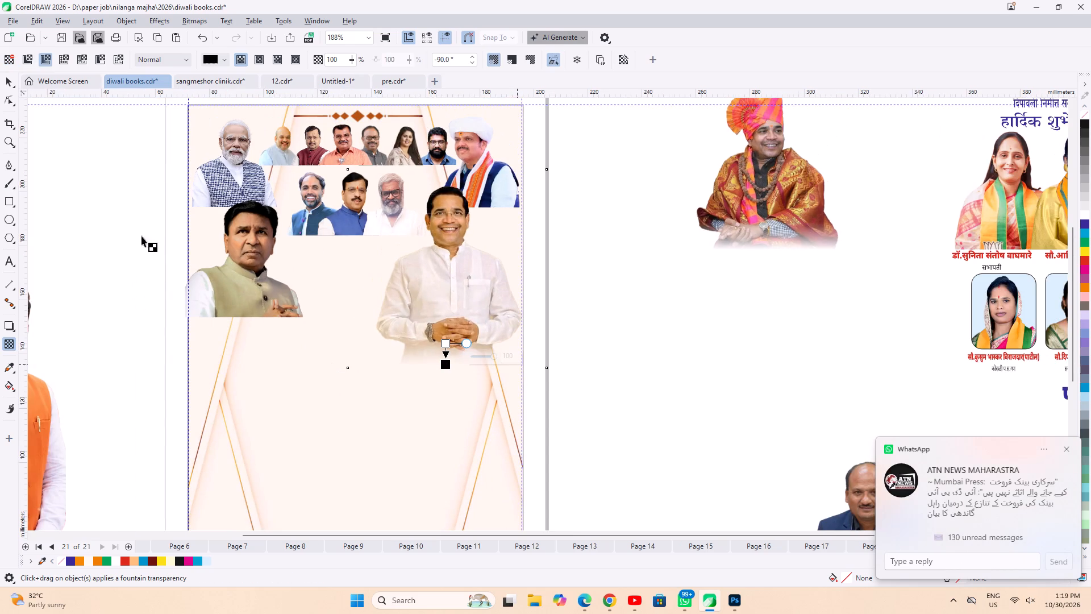
Fade the bottom edge of the olive-vest portrait with a short vertical fountain transparency.
ctrl+click(250, 305)
shift+drag(248, 292, 248, 298)
shift+drag(248, 305, 248, 316)
shift+click(248, 316)
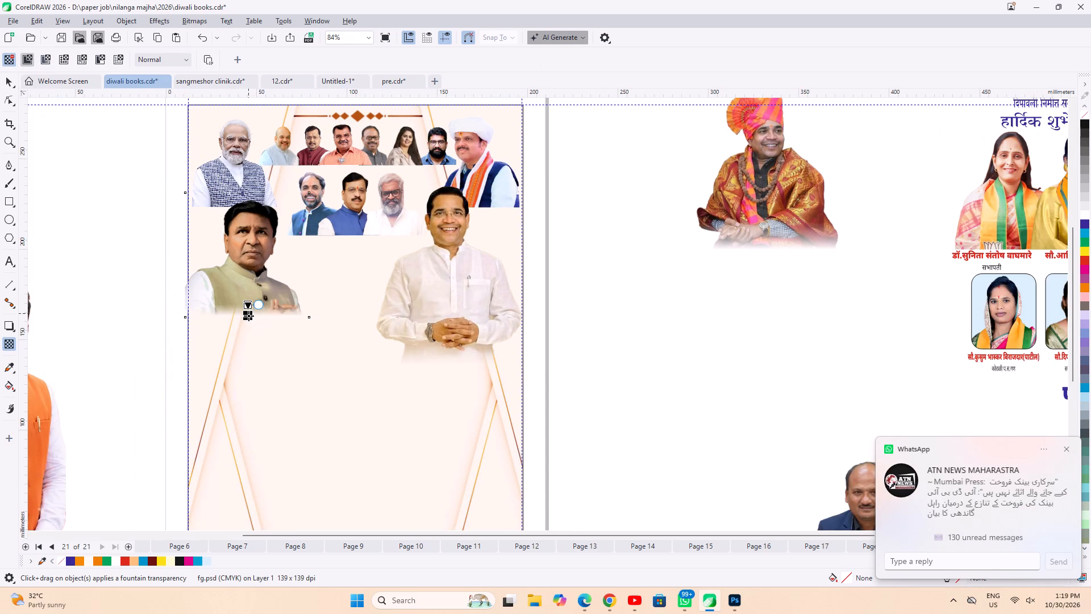
Nudge the olive-vest portrait so its sleeve lines up with the left edge of the page background.
click(6, 77)
scroll(261, 251, up, 2)
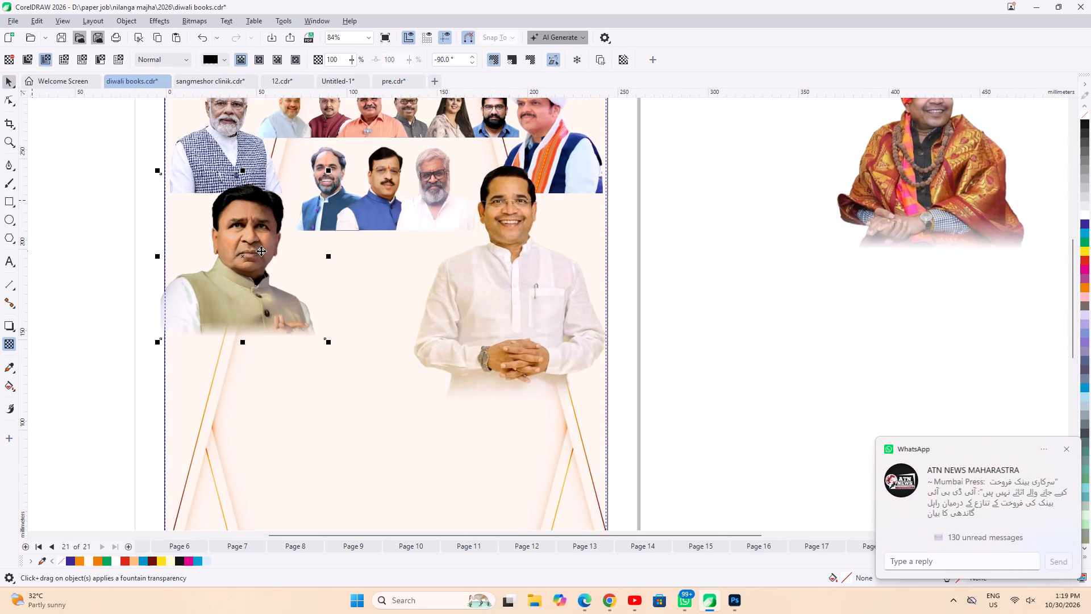
drag(253, 243, 263, 245)
drag(262, 245, 256, 245)
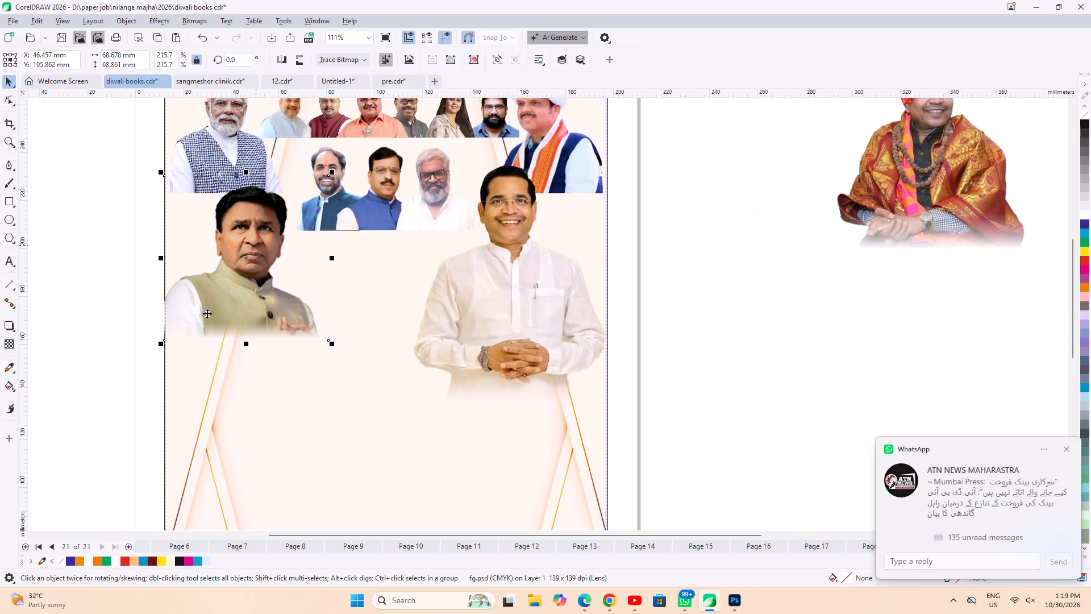
click(114, 331)
Copy the round दिवाळीच्या हार्दिक शुभेच्छा emblem from page 16 and paste it onto page 21.
scroll(163, 293, down, 9)
click(528, 325)
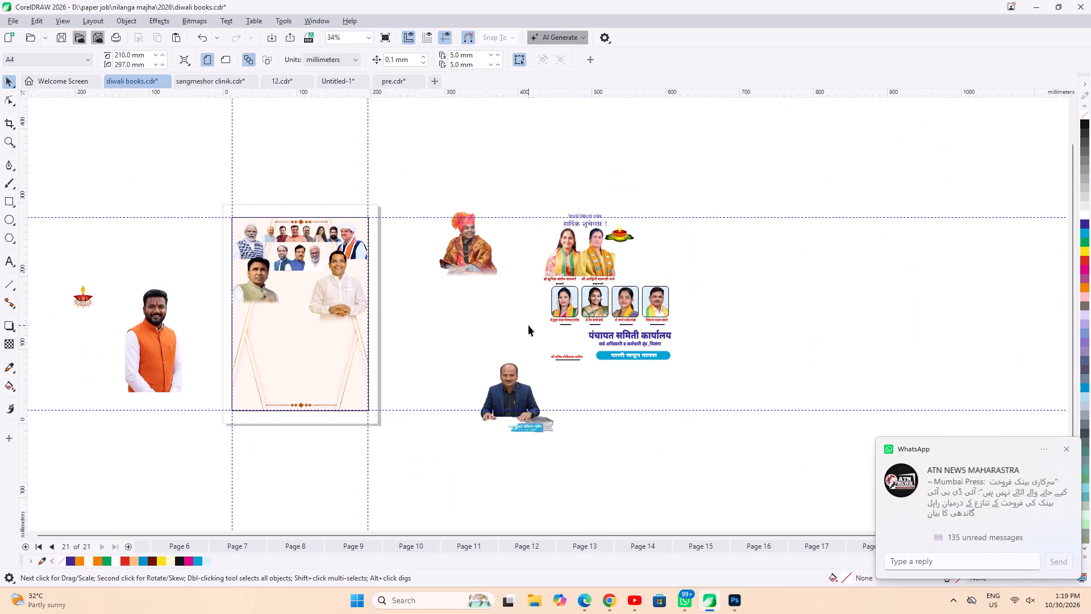
key(Page_Up)
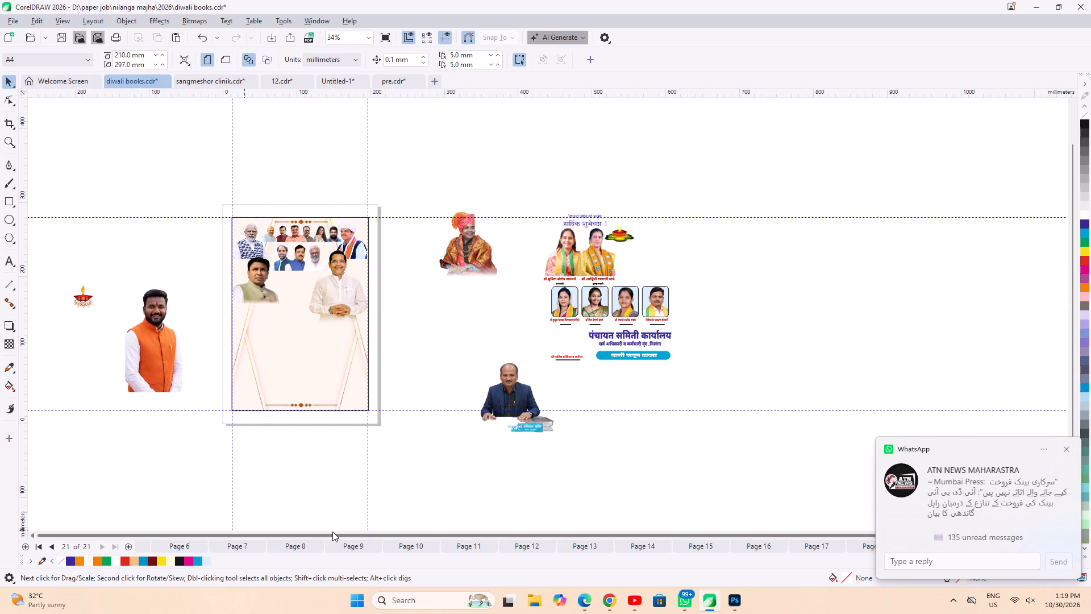
key(Page_Up)
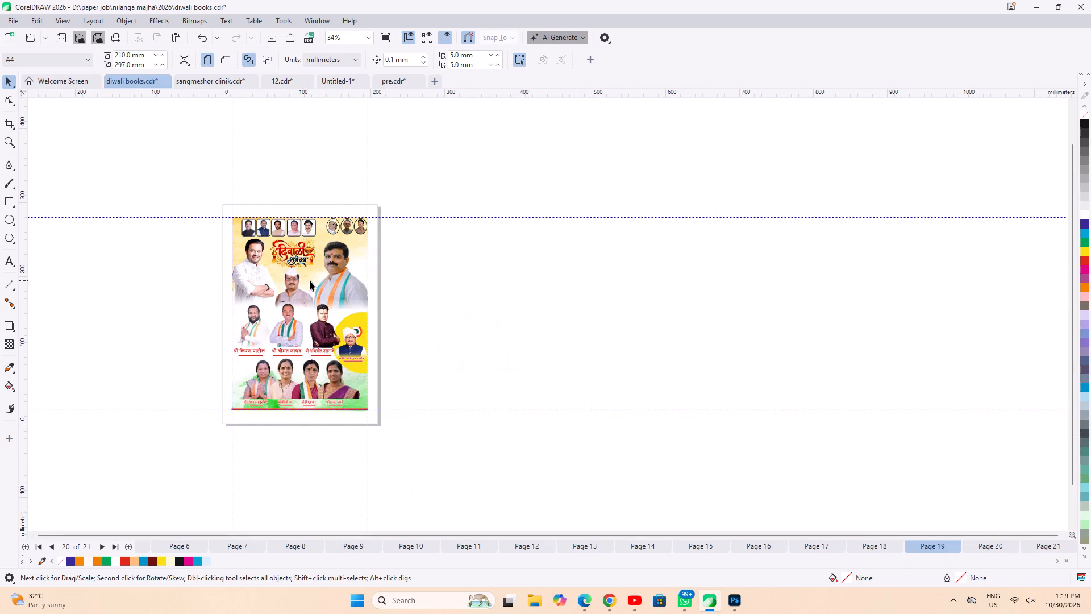
key(Page_Up)
key(Page_Up)
key(Page_Up)
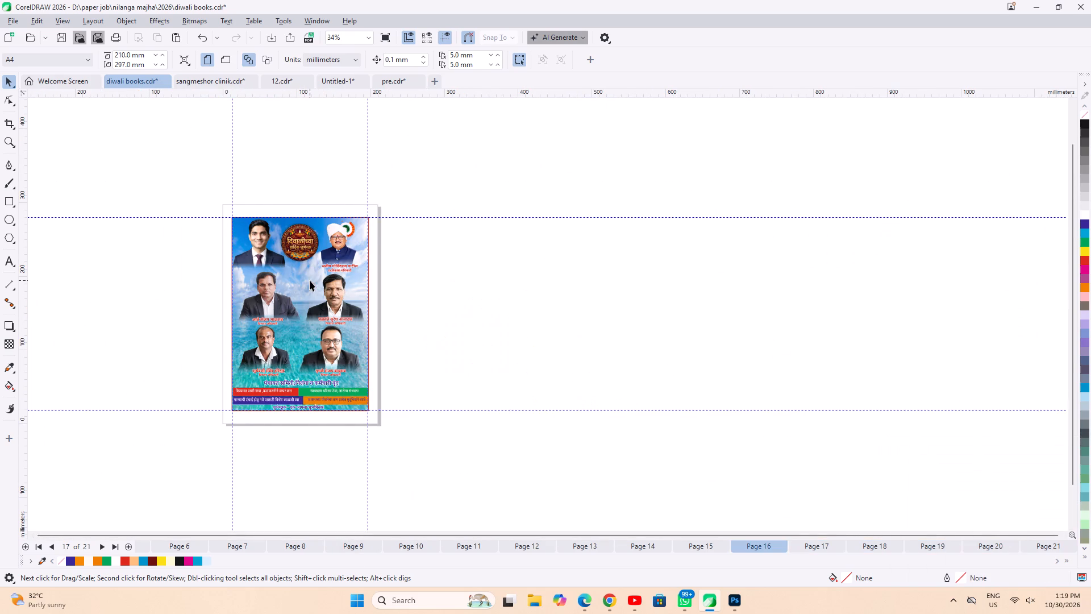
click(305, 252)
key(ctrl+c)
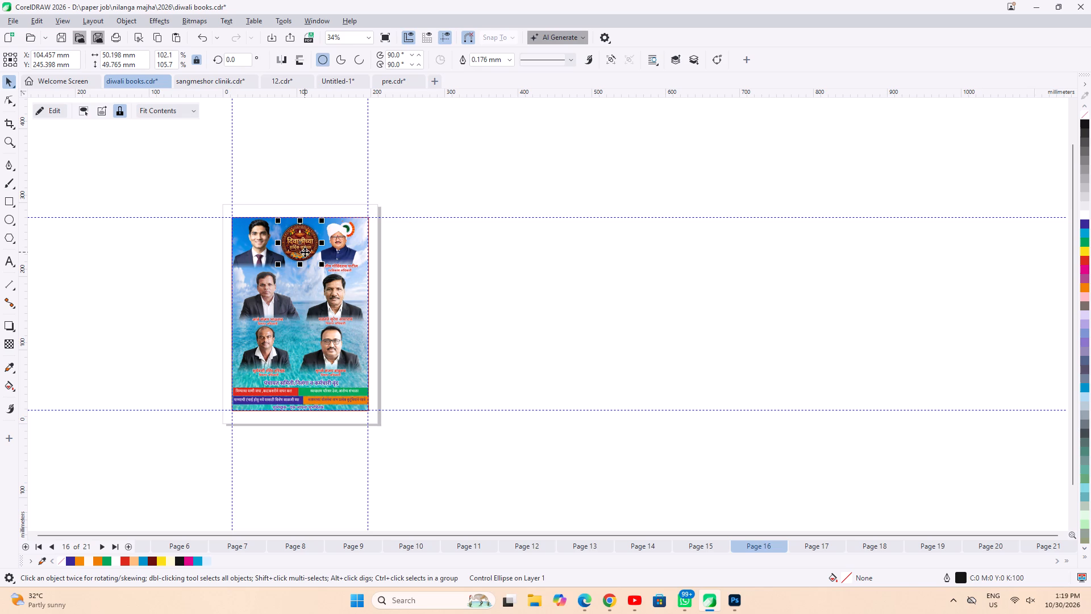
click(444, 296)
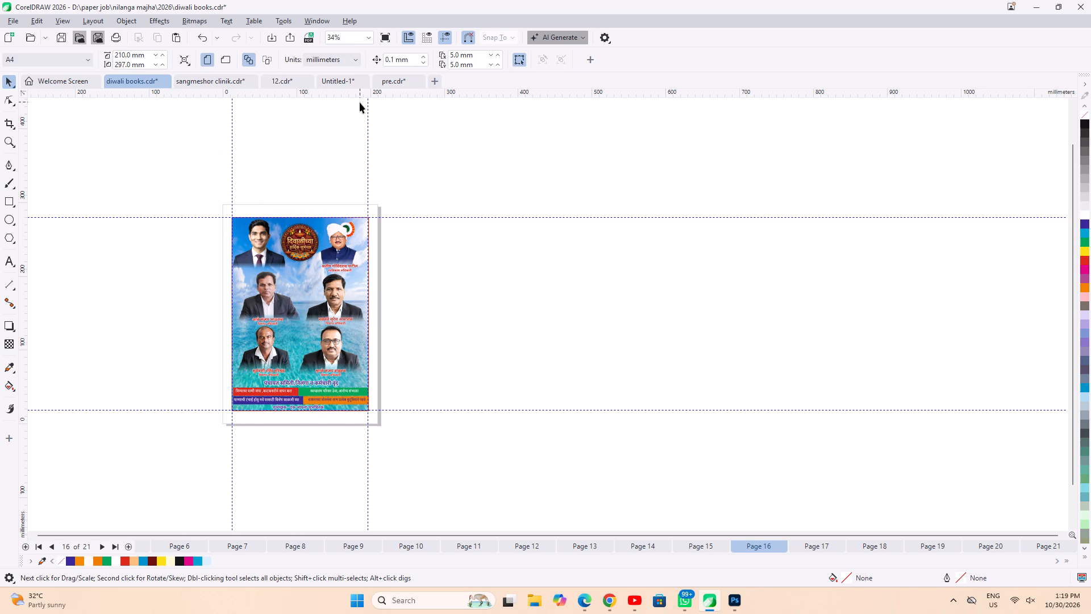
key(Page_Down)
key(Page_Down)
key(Page_Down)
key(Page_Down)
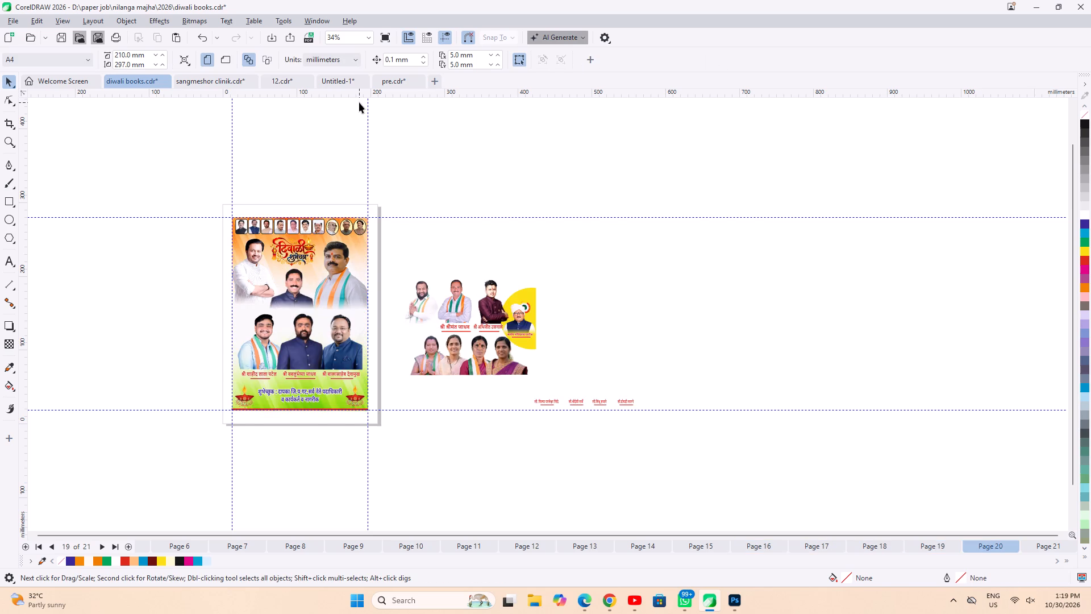
key(Page_Down)
key(ctrl+v)
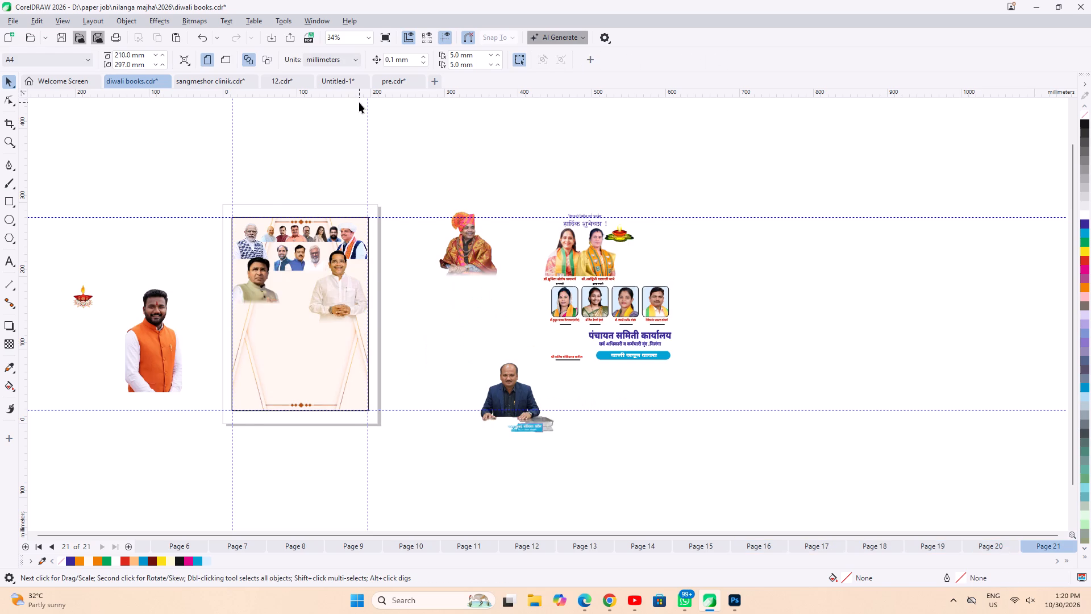
Position the round Diwali greeting emblem between the olive-vest and white-kurta portraits, below the second row of leaders.
scroll(322, 211, up, 4)
drag(283, 270, 268, 383)
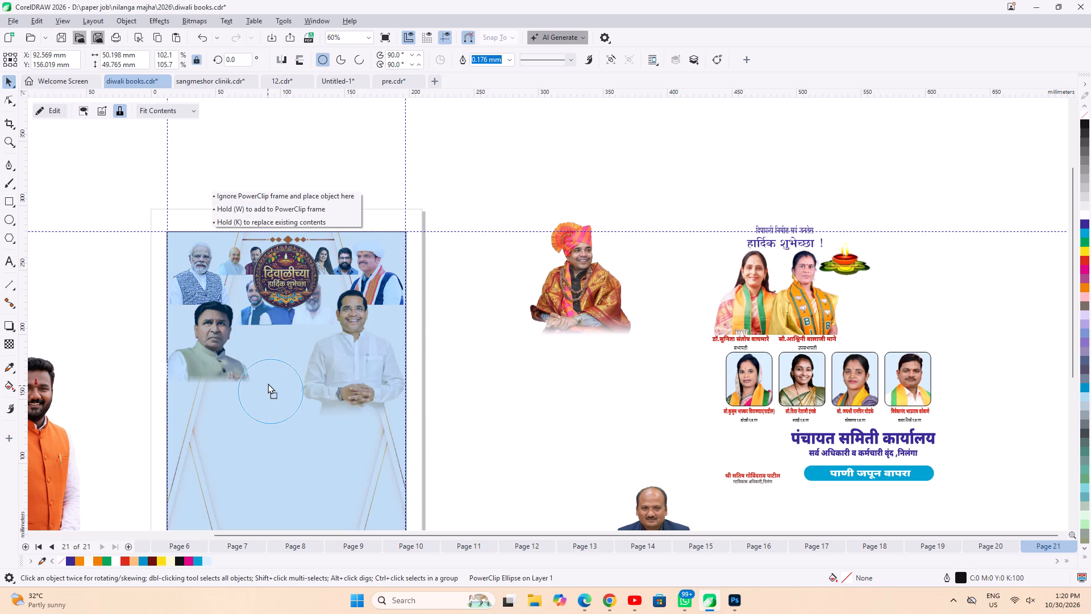
drag(268, 383, 266, 365)
scroll(263, 364, up, 7)
drag(264, 355, 270, 355)
scroll(270, 355, down, 9)
click(538, 335)
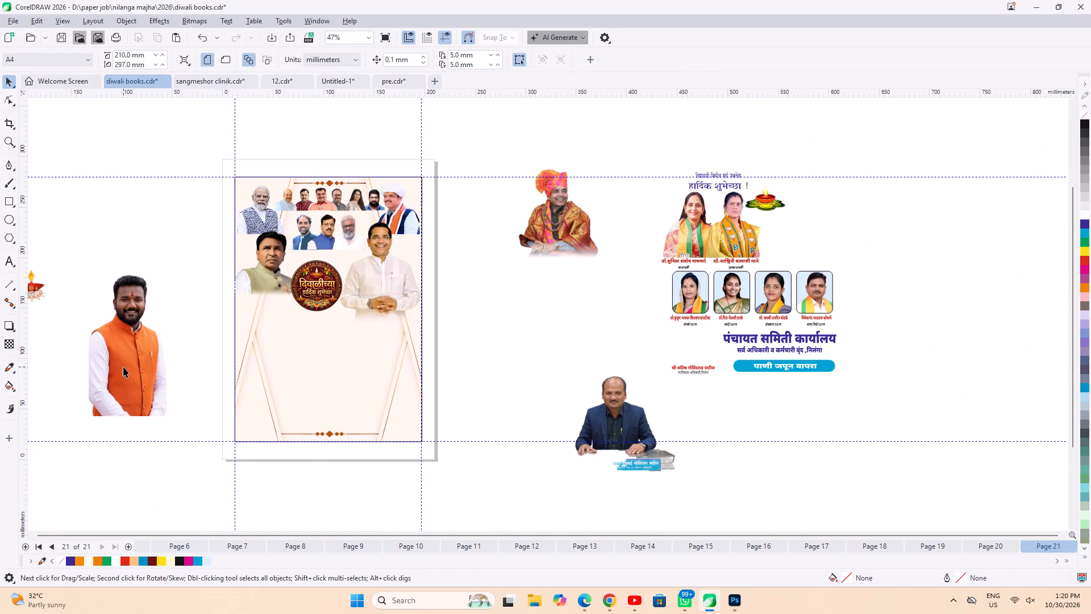
Place the orange-vest portrait on the lower part of the page and enlarge it to about 140 mm wide.
click(123, 366)
drag(120, 344, 297, 462)
drag(311, 463, 331, 383)
scroll(332, 418, up, 1)
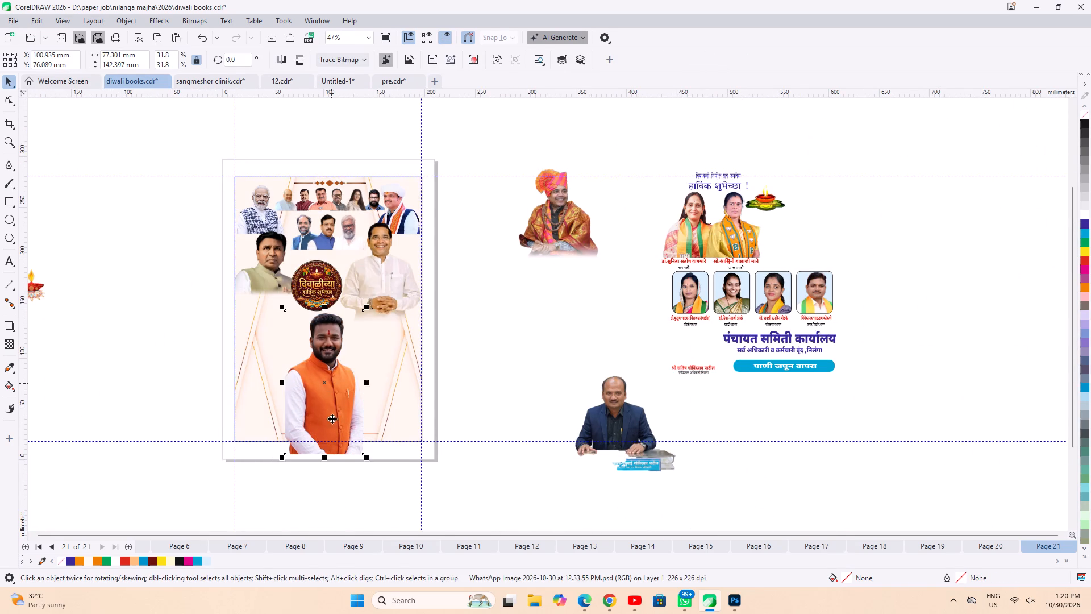
shift+drag(374, 466, 412, 526)
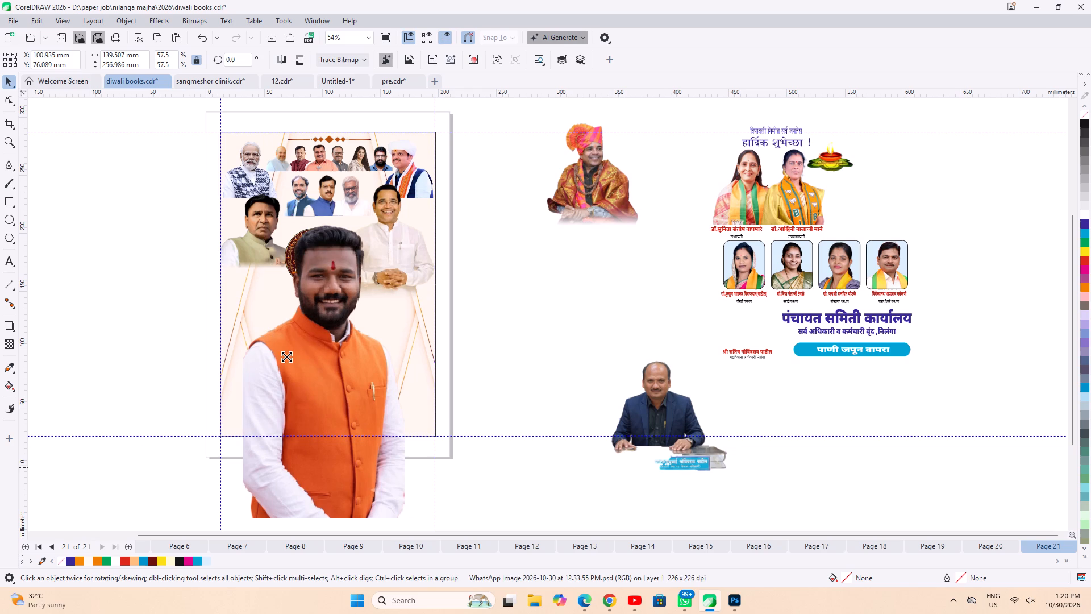
Lower the orange-vest portrait beneath the round Diwali greeting badge and scale it to about 135 mm wide.
drag(324, 347, 328, 397)
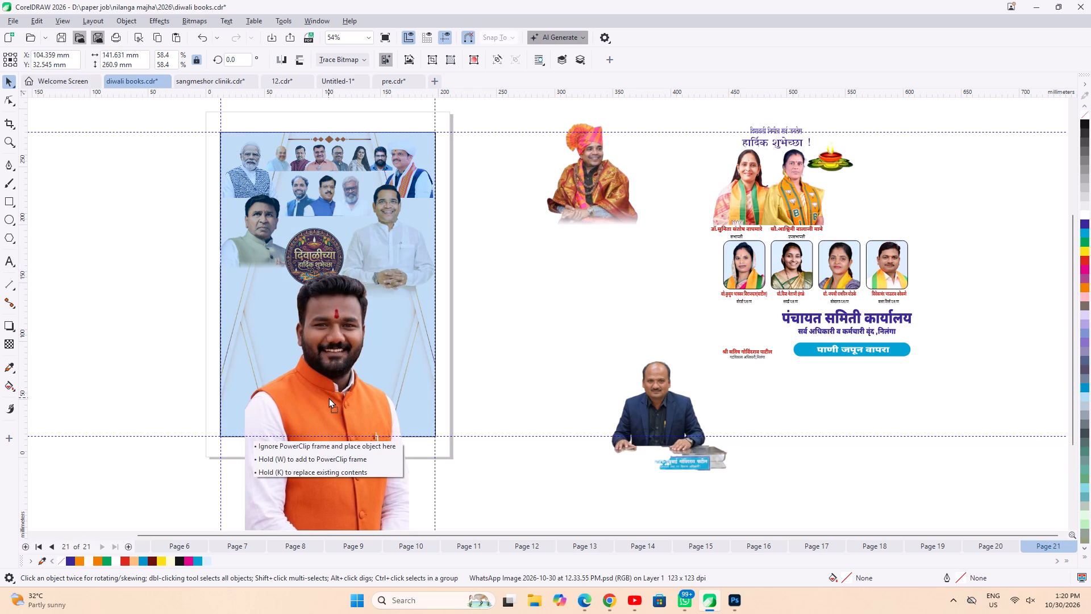
drag(328, 397, 328, 404)
scroll(324, 367, up, 3)
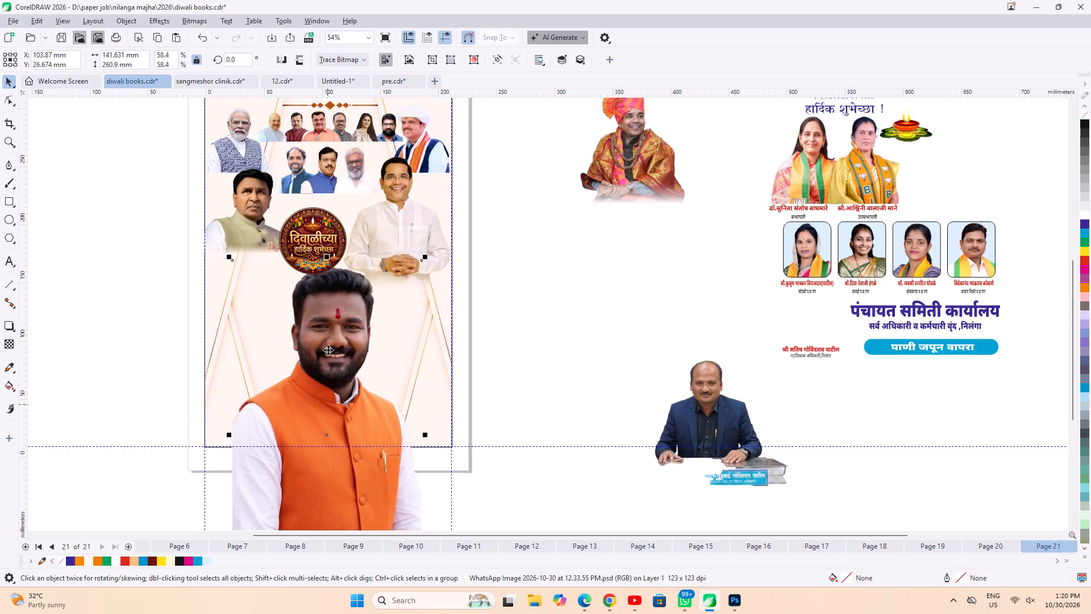
drag(335, 323, 336, 334)
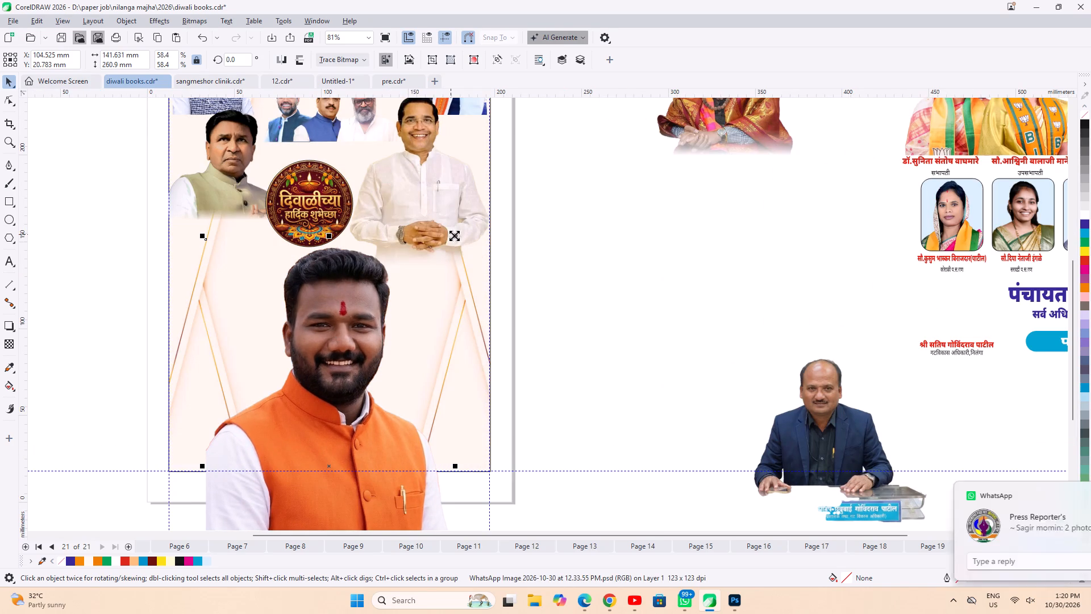
shift+drag(457, 236, 453, 246)
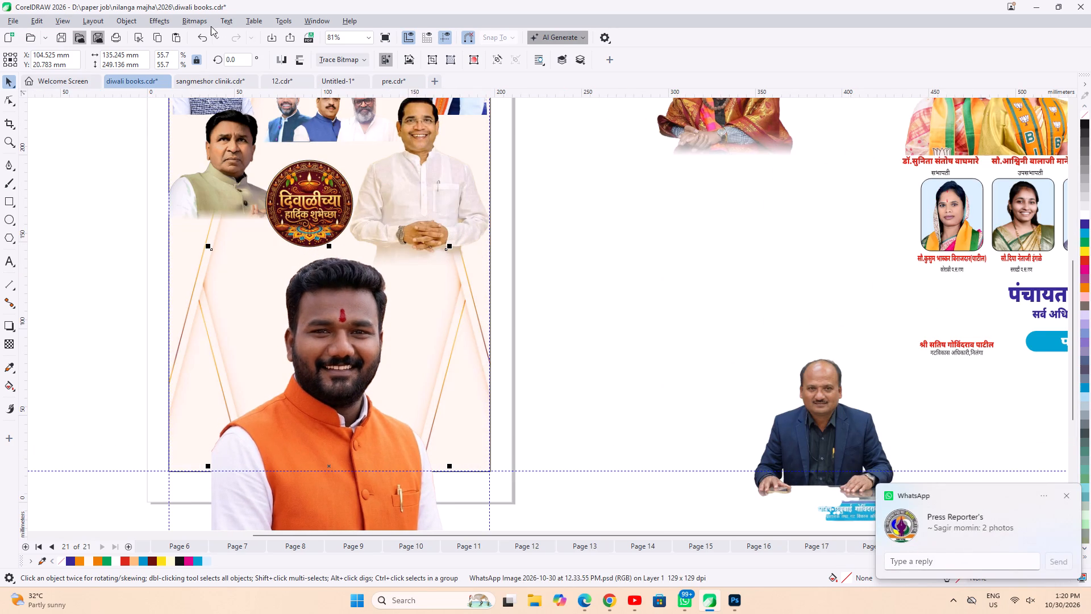
Apply the Light adjustment to the orange-vest portrait with brightness 52, intensity 10 and highlights 11.
click(138, 19)
click(166, 65)
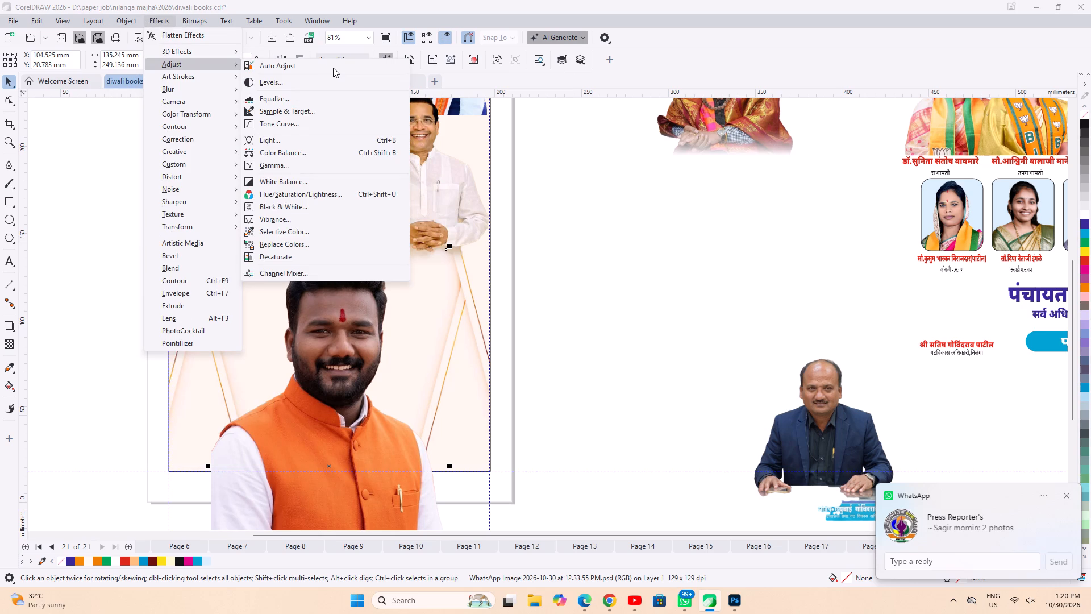
click(318, 138)
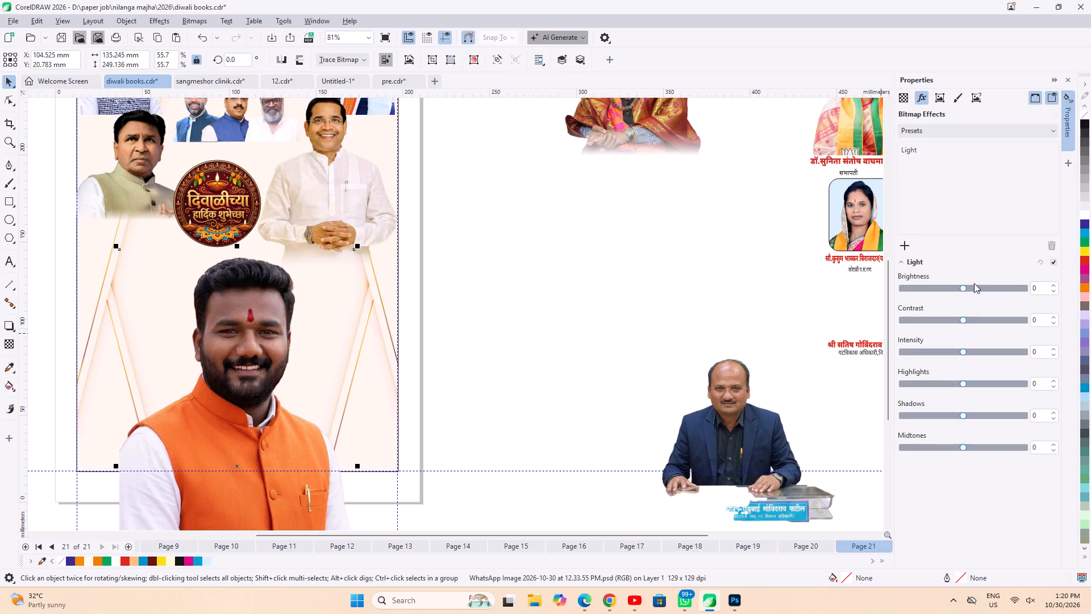
click(983, 287)
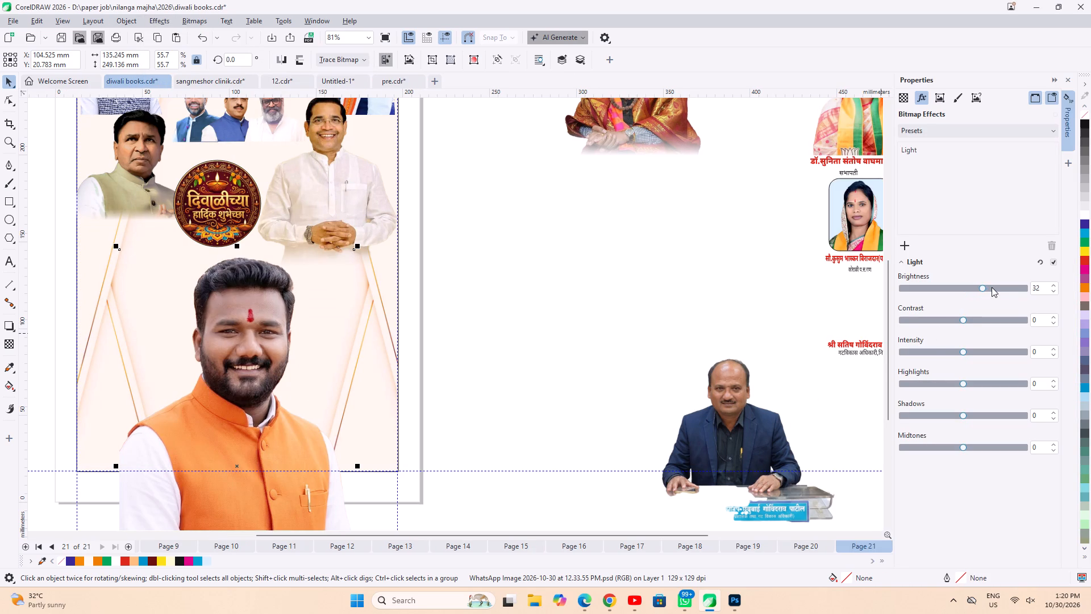
click(995, 288)
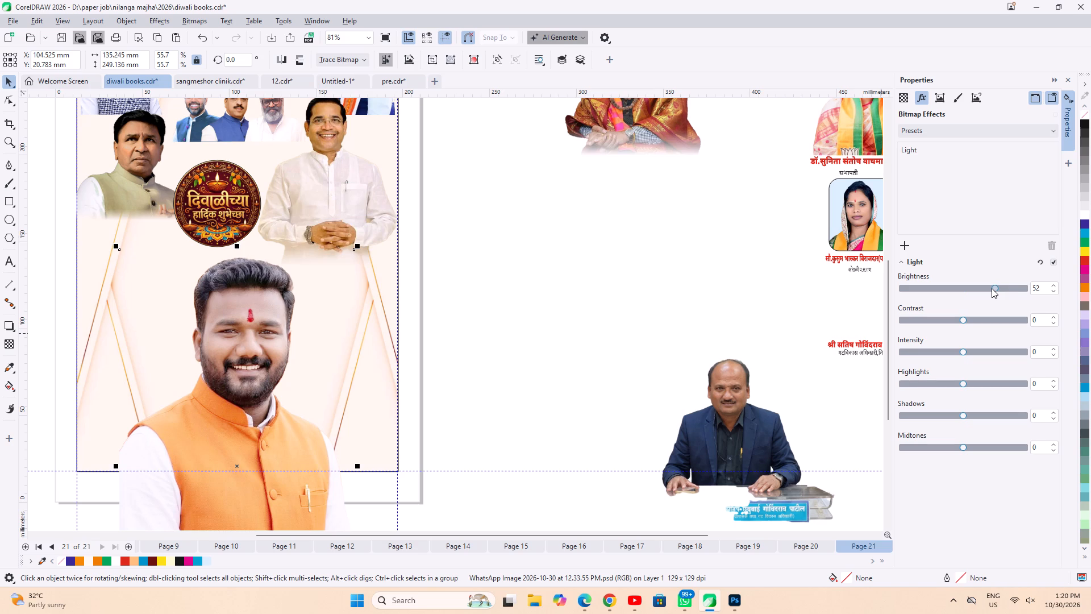
click(992, 288)
click(975, 353)
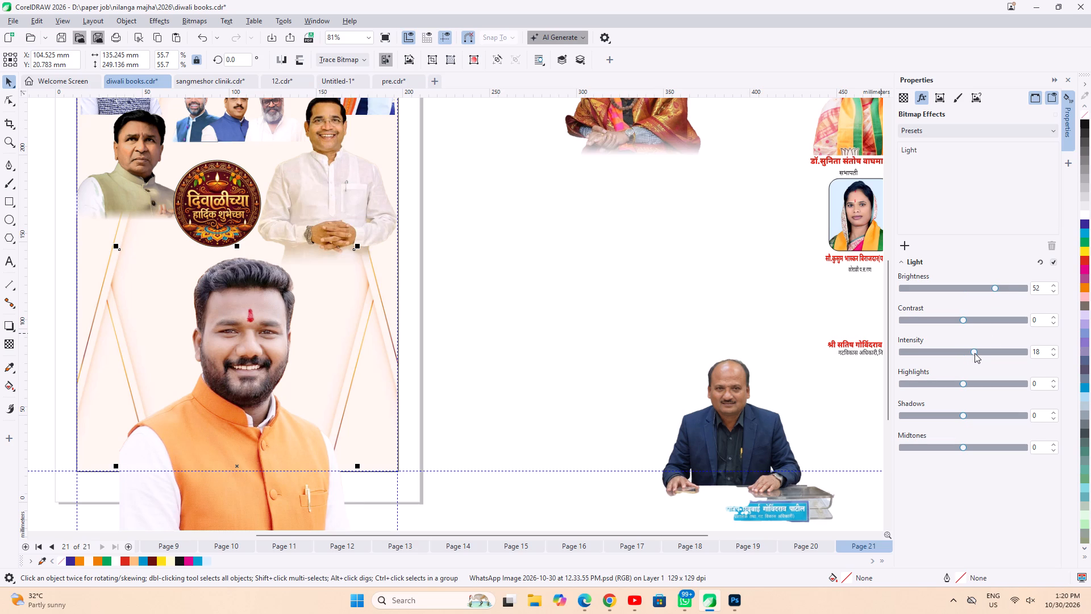
click(969, 353)
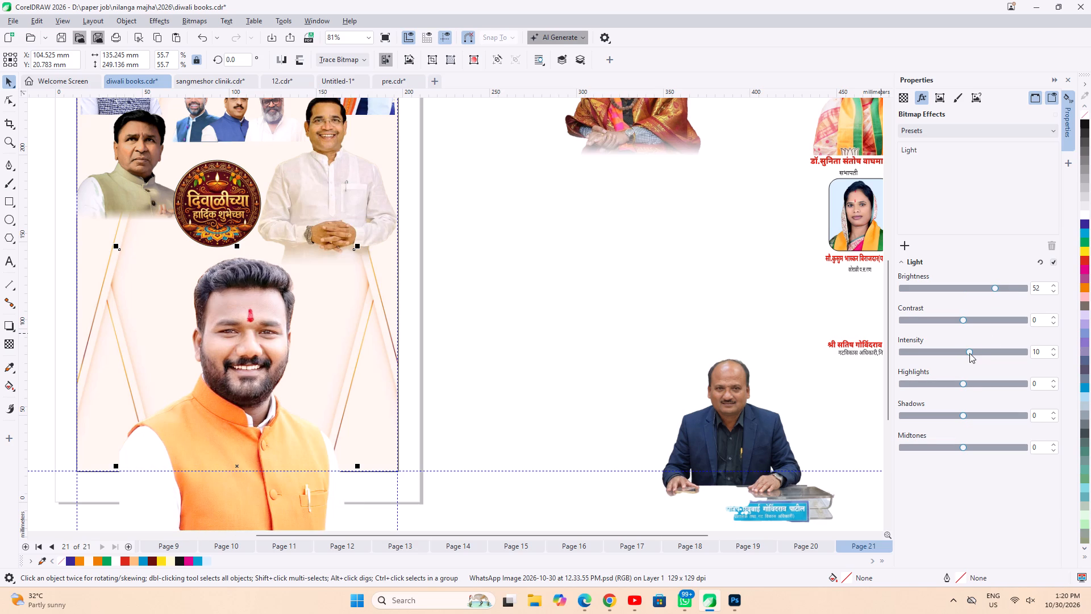
click(970, 384)
click(602, 383)
Nudge the orange-vest portrait slightly left and upward to about X 104.3 mm, Y 22.4 mm.
scroll(448, 211, down, 2)
click(570, 320)
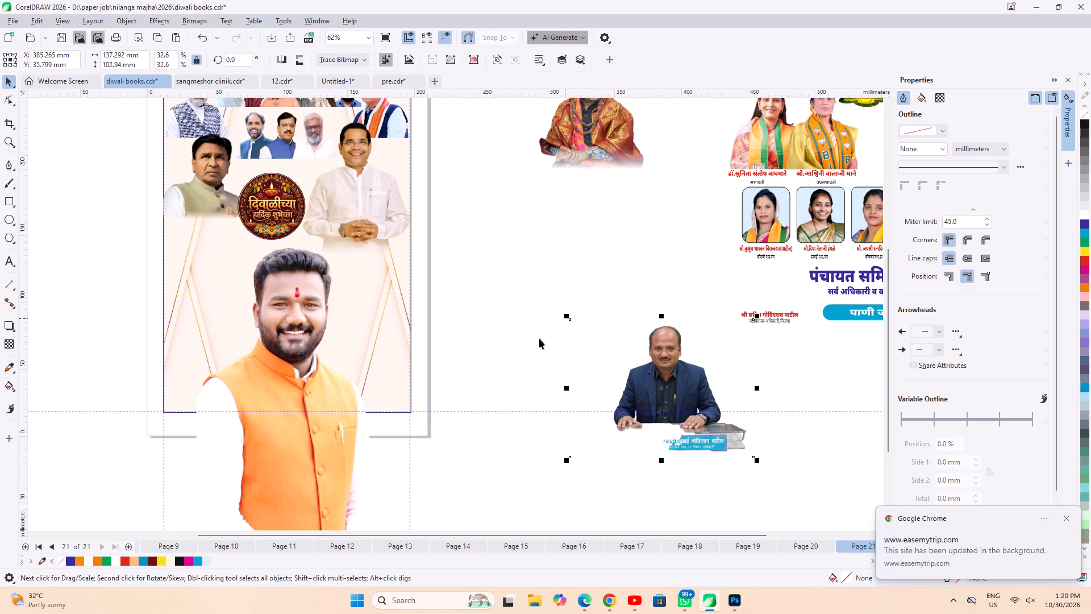
click(256, 444)
scroll(419, 251, down, 2)
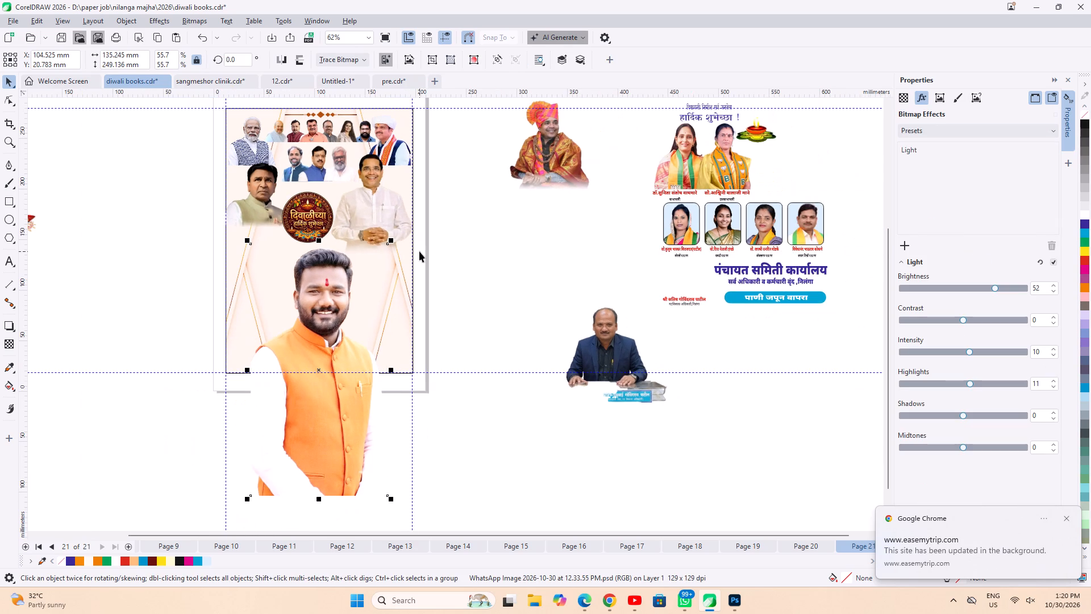
key(shift+Left)
key(shift+Up)
key(shift+Up)
key(shift+Up)
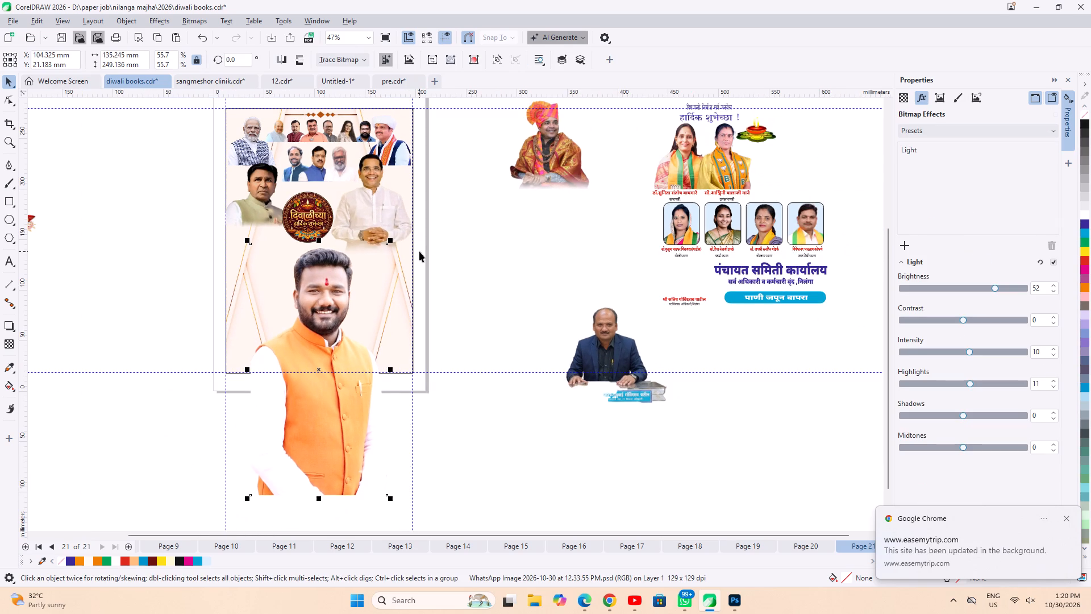
key(shift+Up)
key(shift+Up)
key(shift+Up)
key(shift+Up)
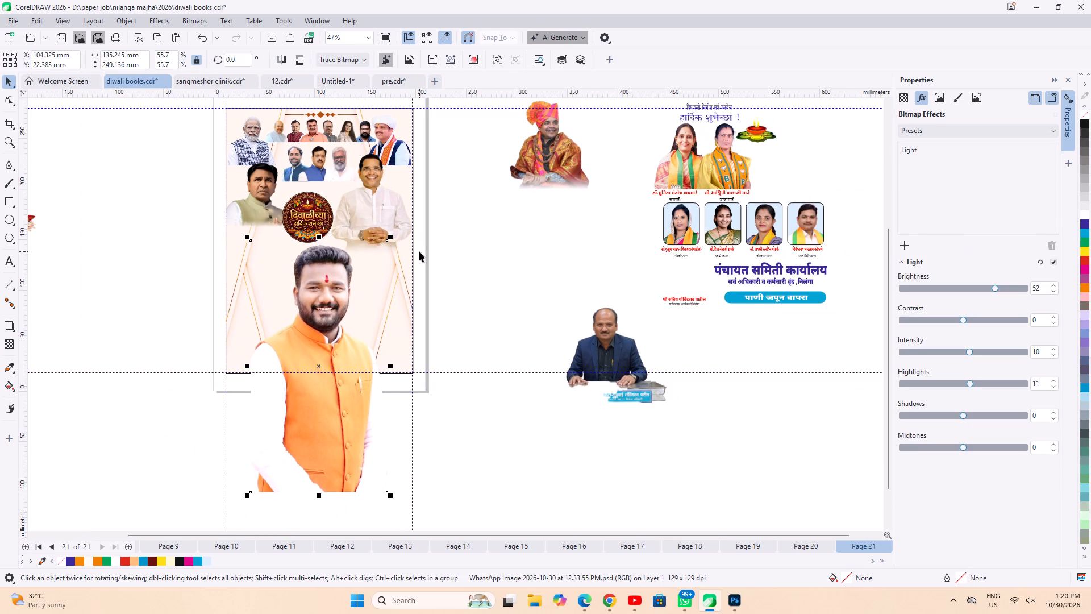
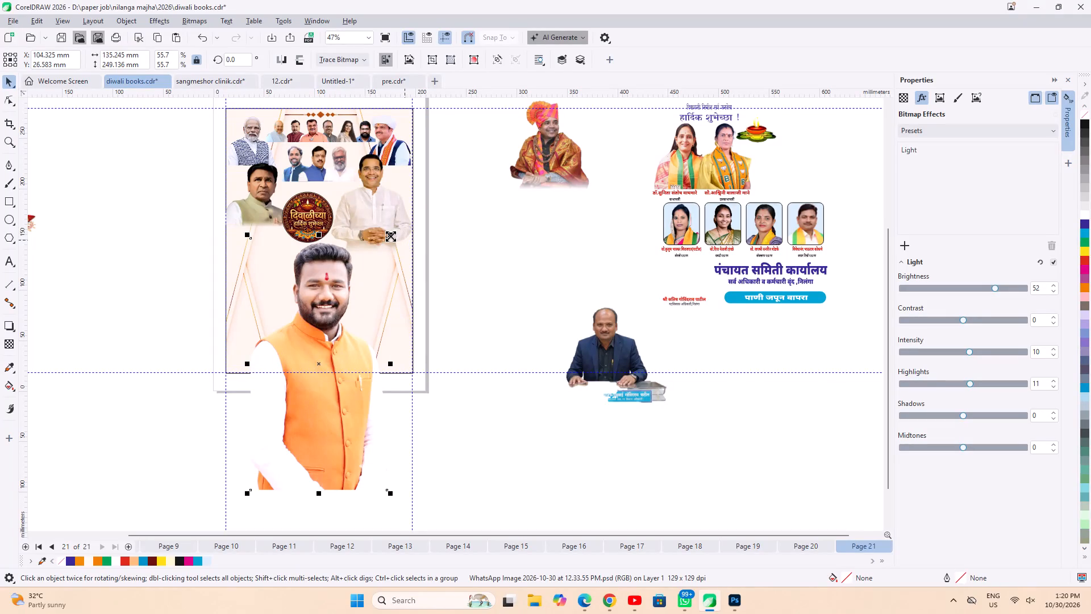
Scale the orange-vest portrait down to about 130 mm wide and move it up to about Y 35.9 mm.
shift+click(390, 236)
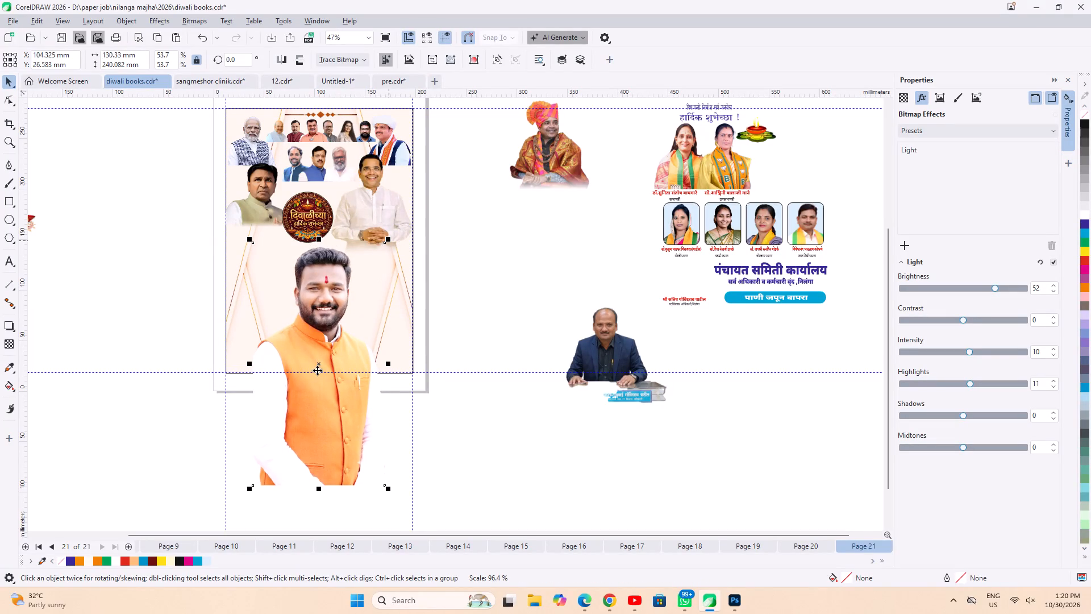
scroll(314, 353, up, 1)
drag(315, 346, 311, 343)
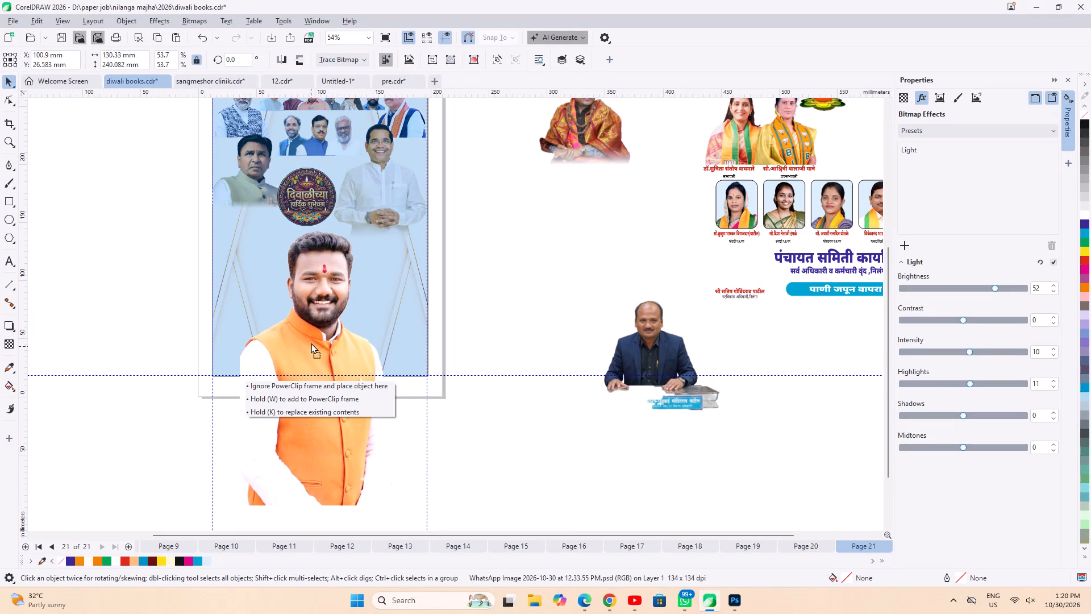
drag(311, 343, 307, 335)
scroll(310, 339, up, 1)
scroll(353, 327, down, 2)
click(470, 449)
Crop away the lower part of the orange-vest portrait with the Shape tool, down to just below the frame's bottom line.
click(269, 453)
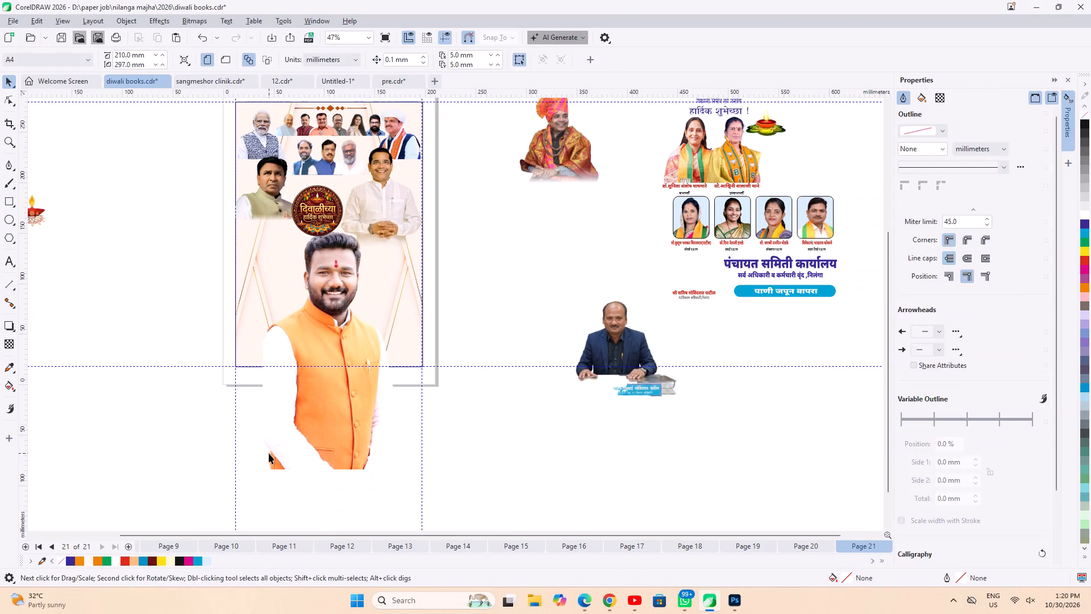
click(1, 100)
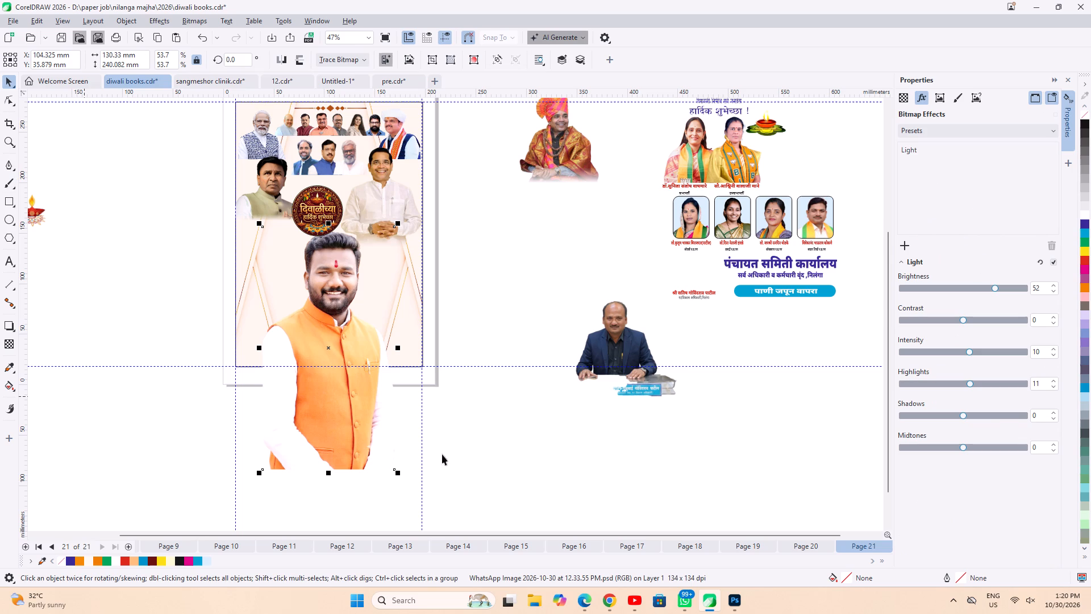
click(13, 102)
drag(55, 341, 141, 391)
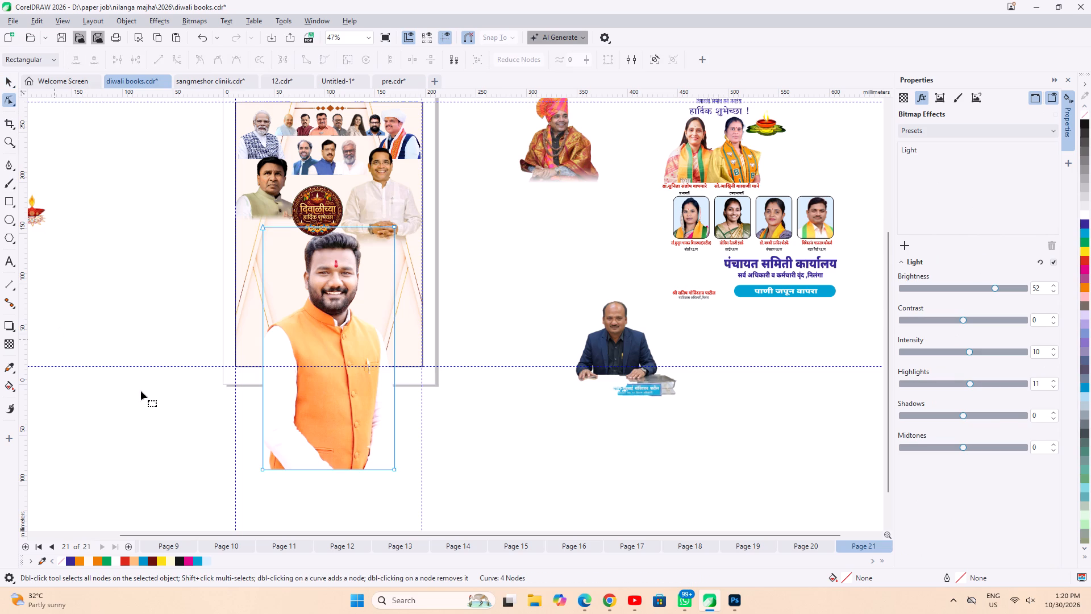
drag(141, 391, 577, 517)
scroll(294, 462, up, 2)
shift+drag(308, 473, 305, 386)
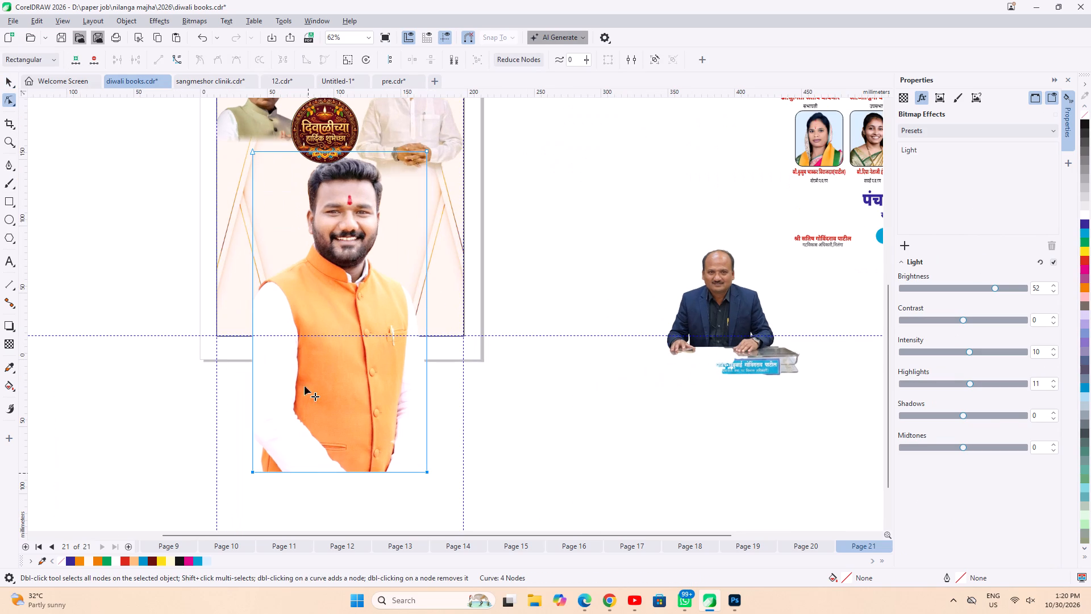
shift+drag(305, 386, 300, 343)
shift+drag(300, 339, 299, 329)
Refine the portrait's cropped bottom edge until it sits flush with the page frame's lower line.
drag(191, 318, 627, 441)
scroll(337, 338, up, 2)
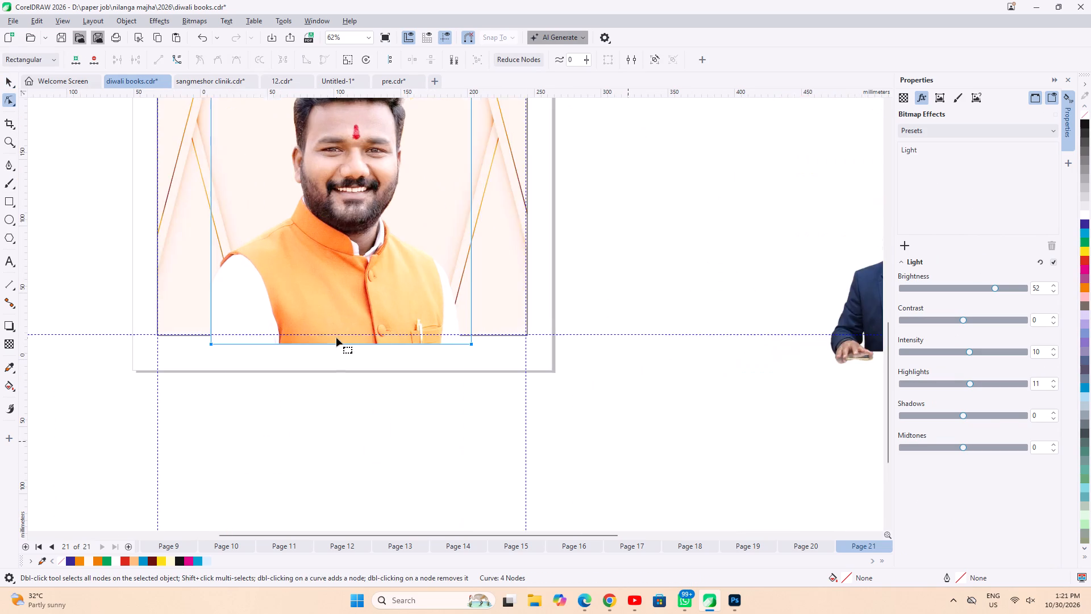
scroll(336, 338, up, 4)
shift+drag(343, 347, 339, 332)
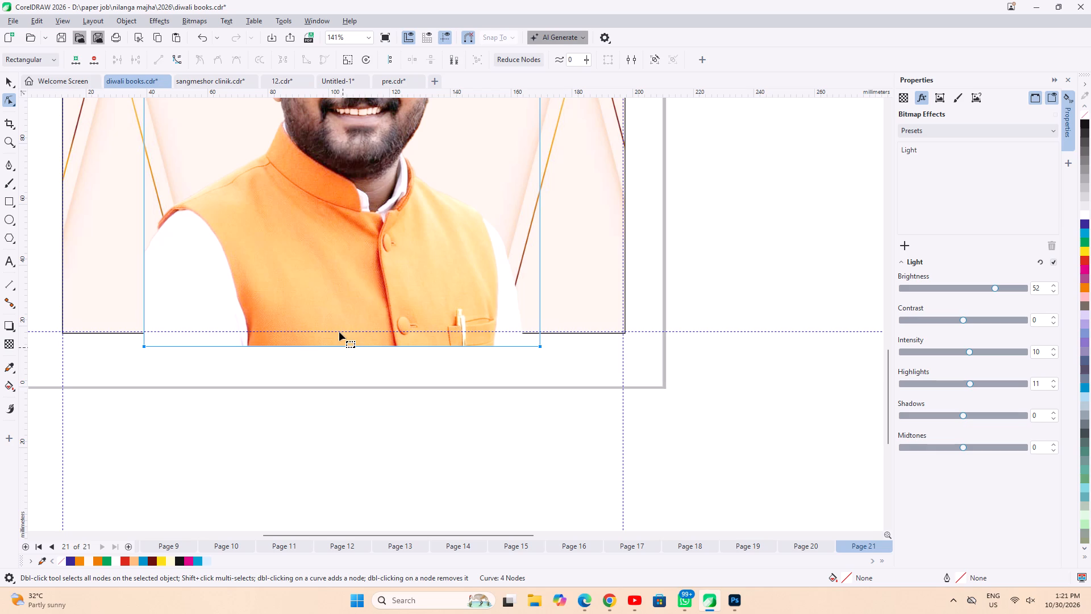
shift+drag(339, 332, 339, 331)
shift+drag(336, 347, 333, 330)
drag(45, 327, 688, 425)
scroll(223, 343, up, 3)
shift+drag(285, 349, 281, 330)
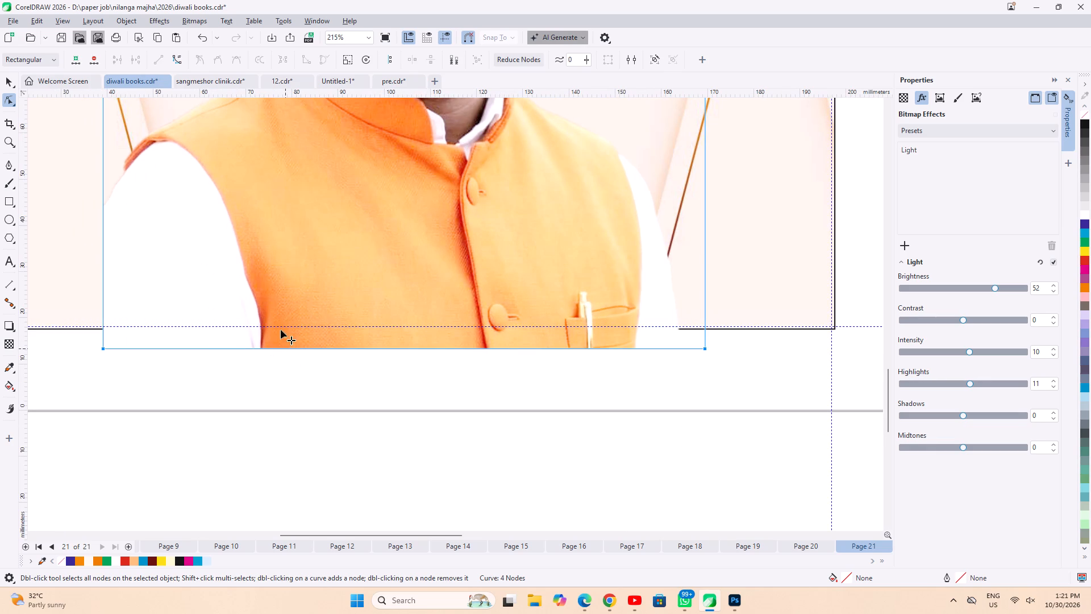
shift+drag(281, 330, 281, 328)
scroll(348, 342, down, 8)
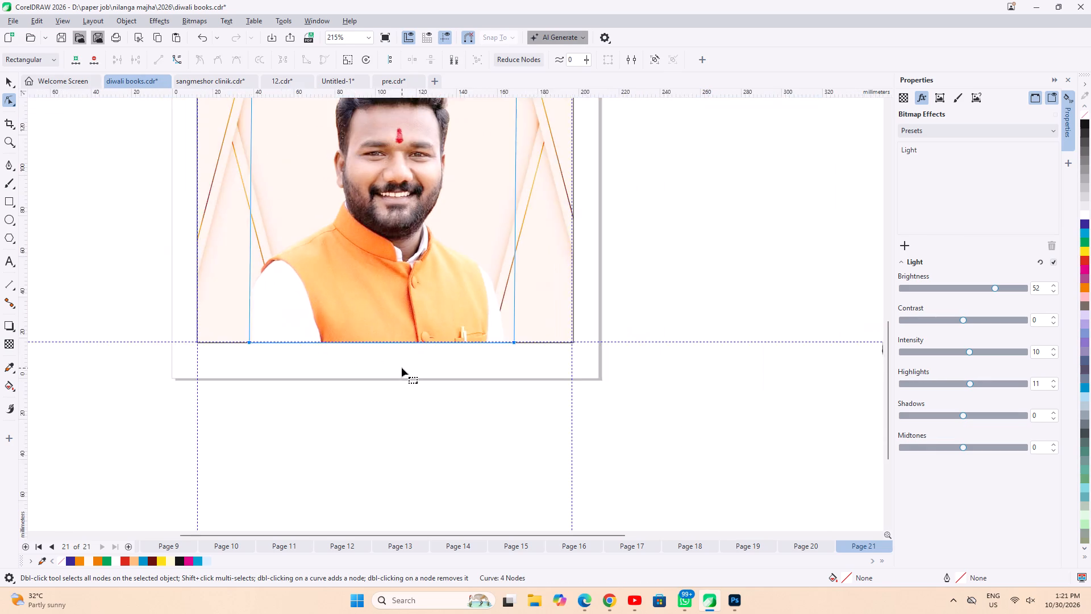
scroll(402, 368, down, 1)
click(430, 469)
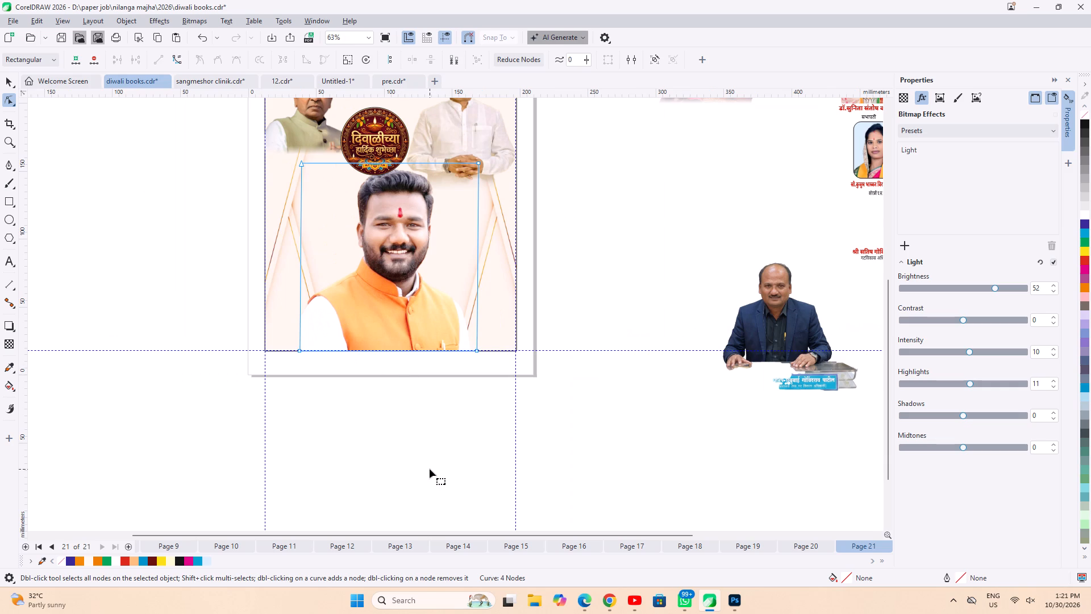
scroll(430, 469, down, 5)
scroll(488, 198, up, 5)
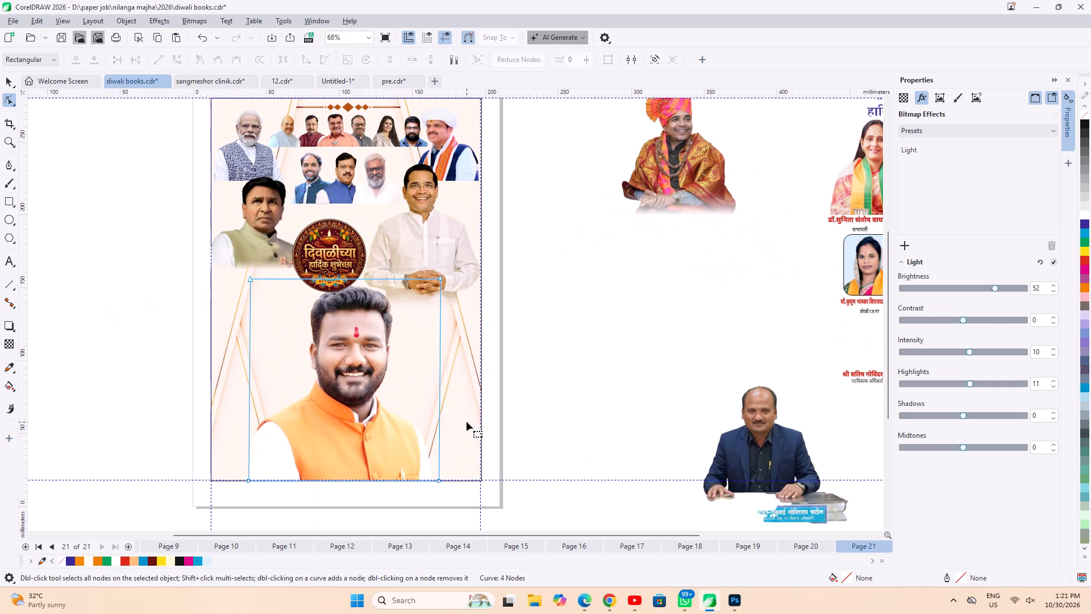
Close the Properties docker to widen the drawing area.
click(554, 323)
click(1072, 76)
click(765, 308)
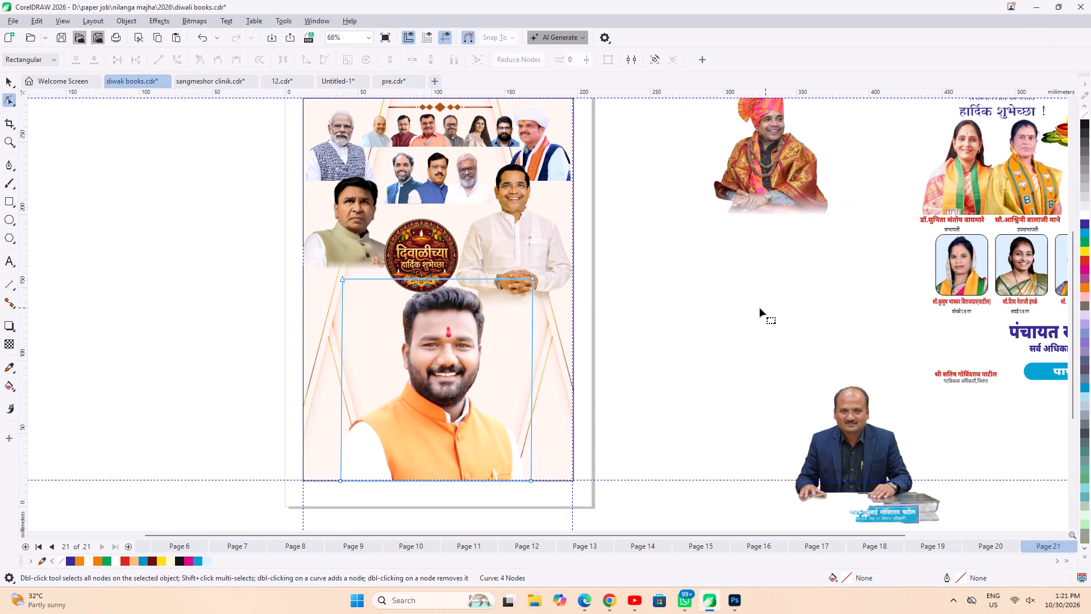
Draw a cyan-filled rectangle about 169 × 26 mm across the portrait's lower edge and bring it to the front.
click(10, 203)
scroll(440, 464, up, 2)
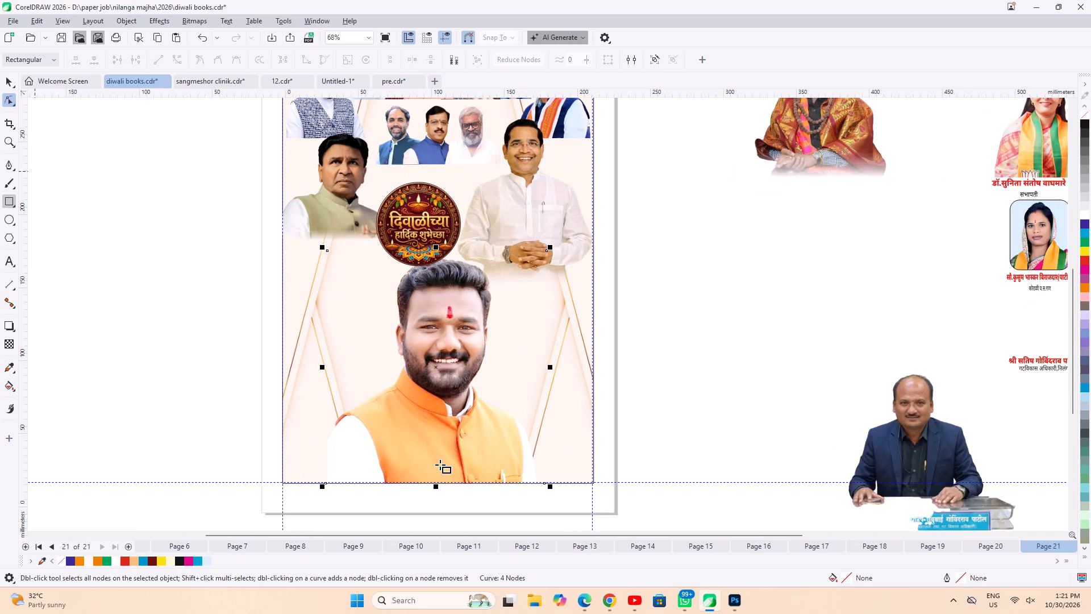
drag(274, 448, 596, 491)
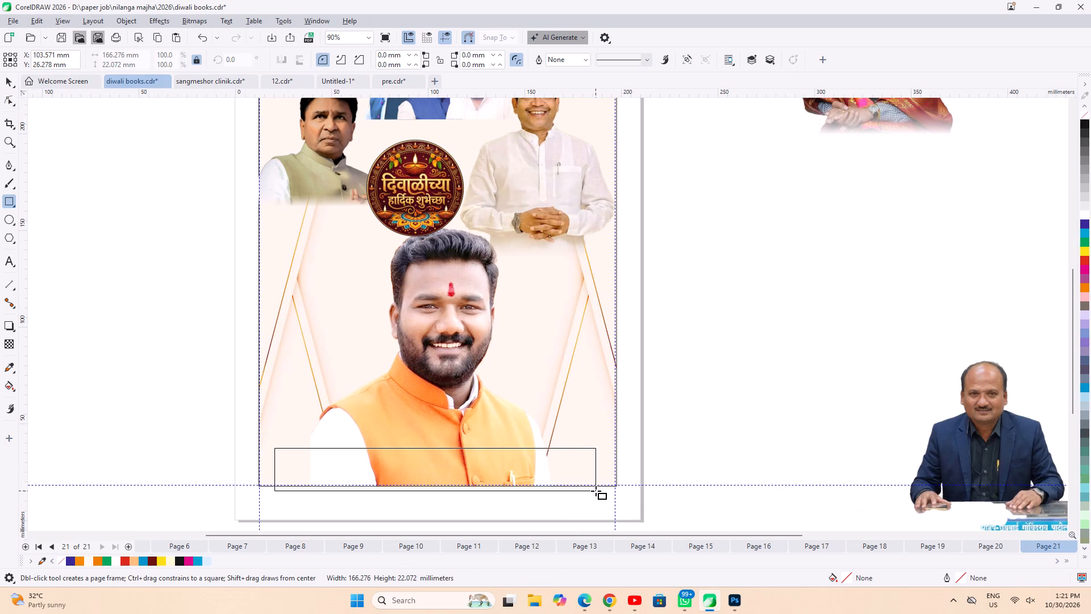
drag(596, 491, 600, 499)
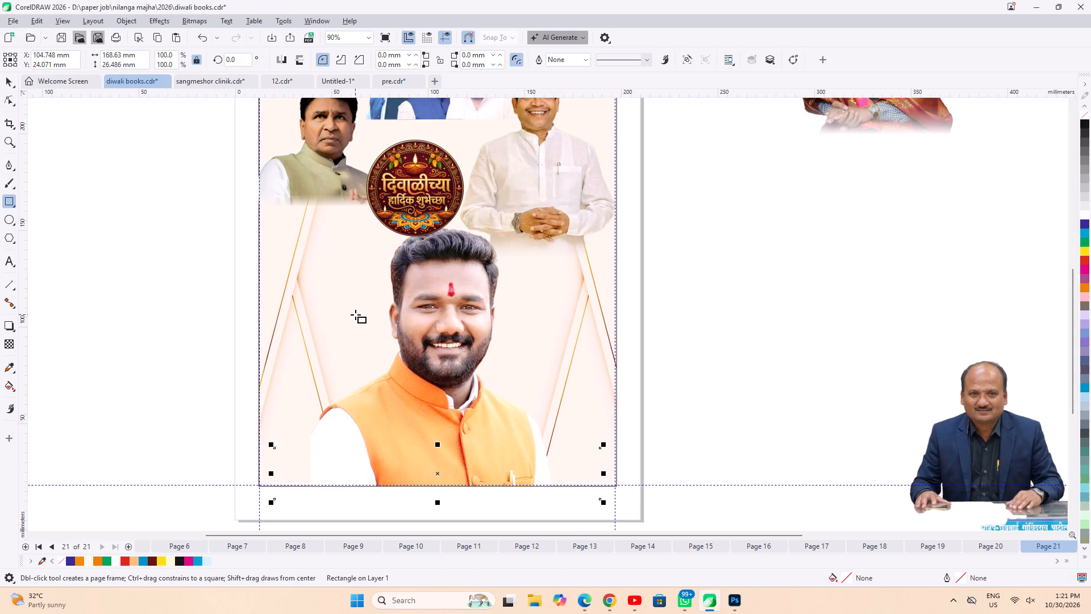
key(shift+Page_Up)
click(1081, 231)
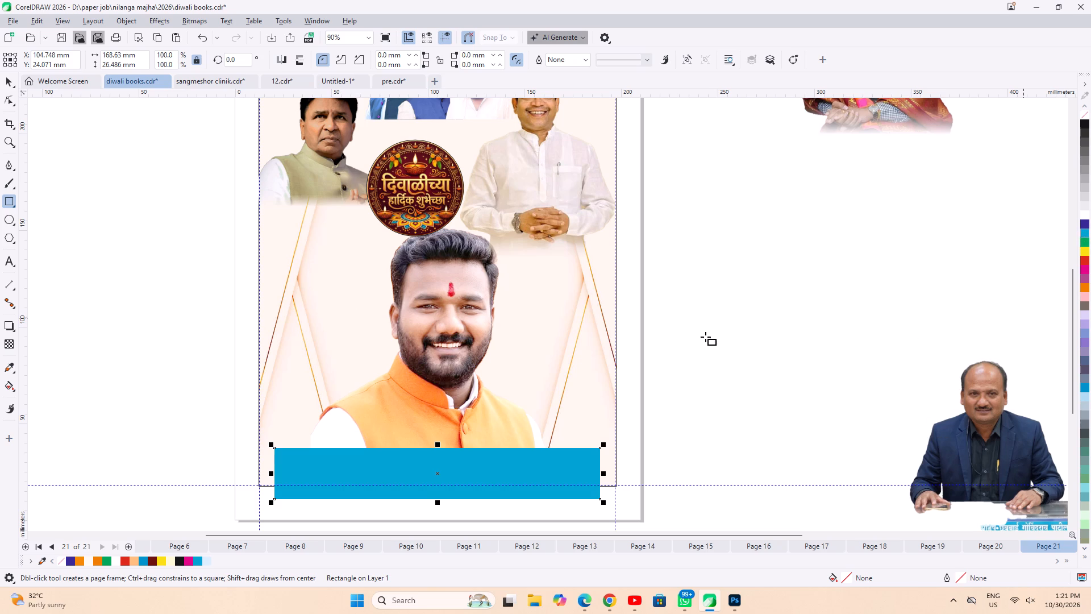
Round the two upper corners of the cyan rectangle to a radius of about 13 mm.
click(8, 103)
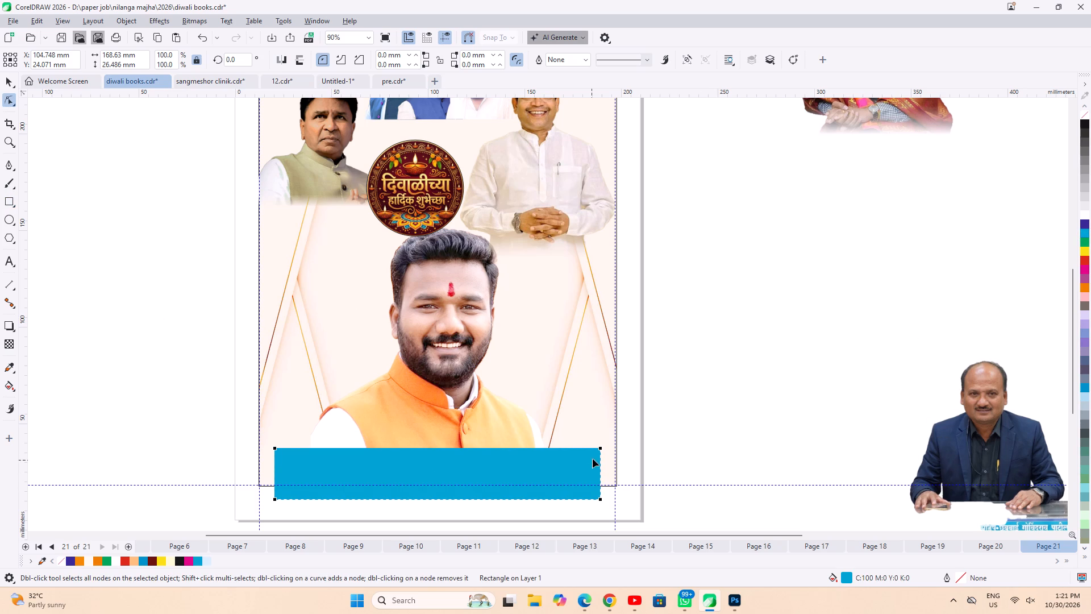
ctrl+drag(599, 446, 630, 555)
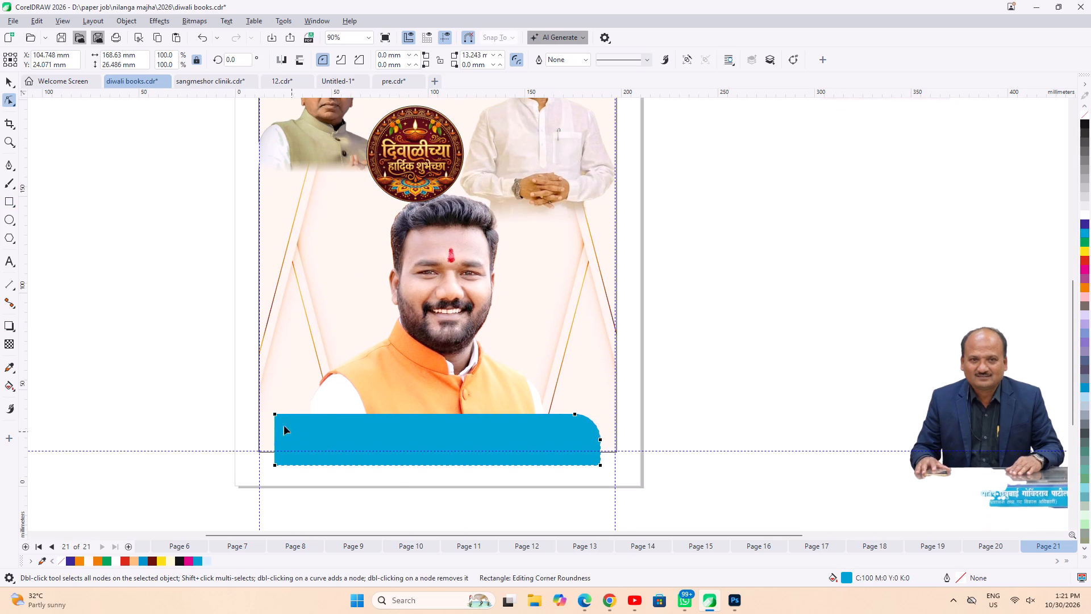
ctrl+drag(274, 414, 493, 414)
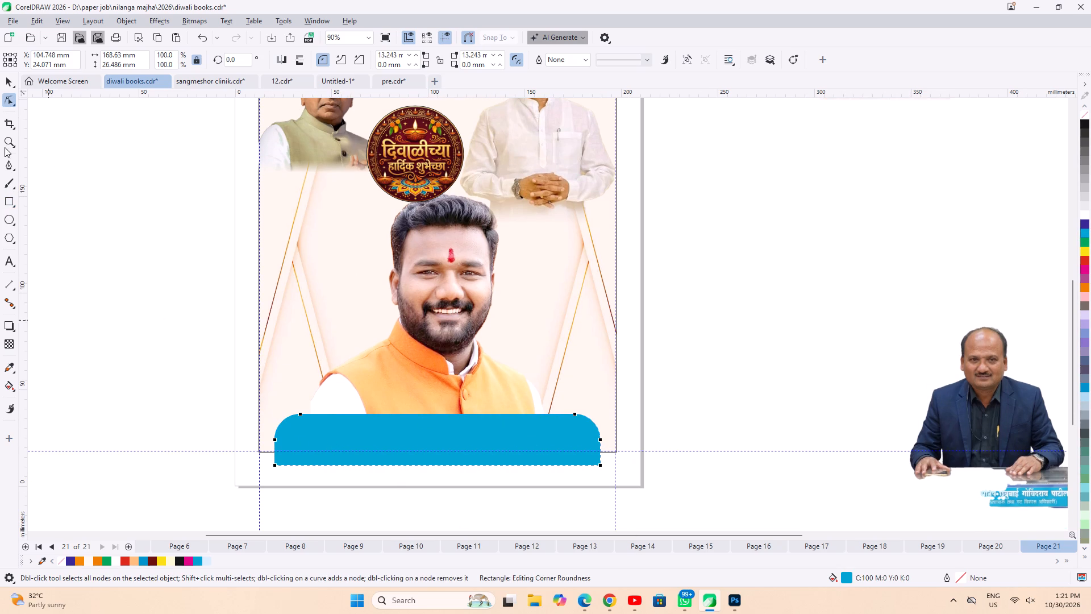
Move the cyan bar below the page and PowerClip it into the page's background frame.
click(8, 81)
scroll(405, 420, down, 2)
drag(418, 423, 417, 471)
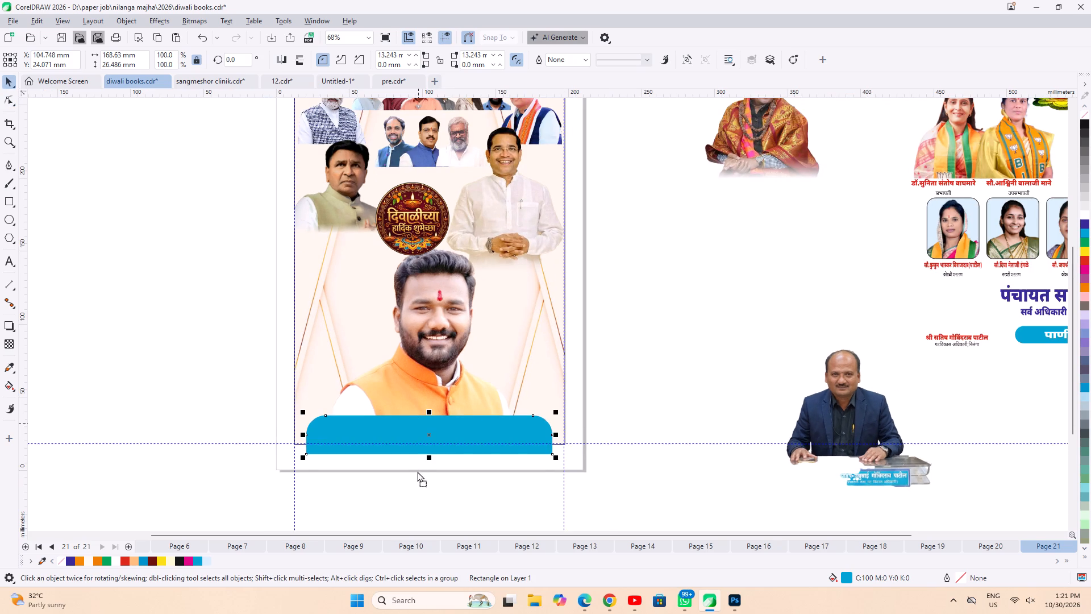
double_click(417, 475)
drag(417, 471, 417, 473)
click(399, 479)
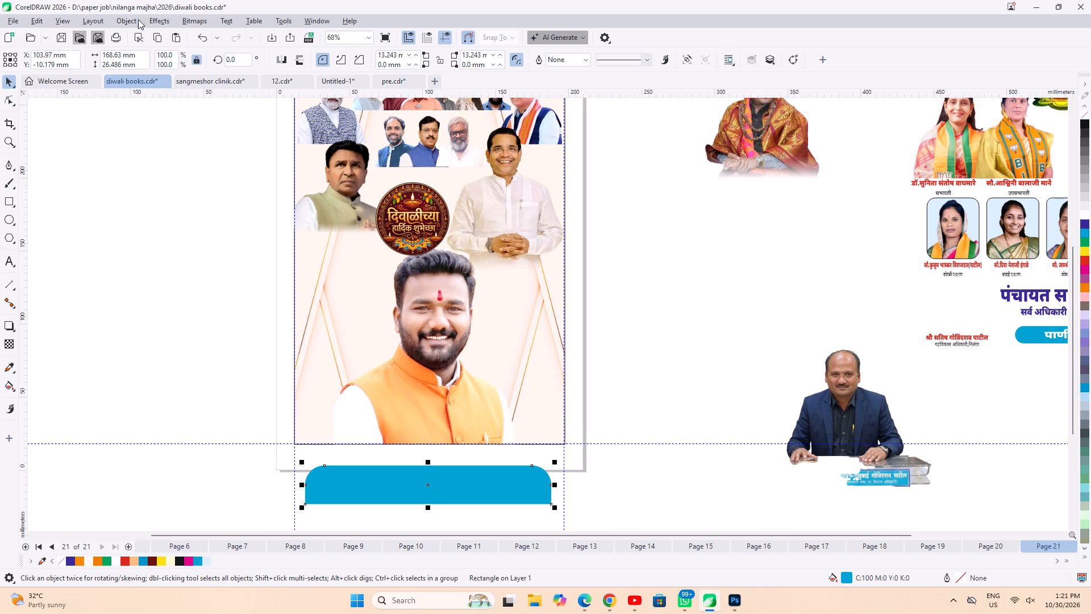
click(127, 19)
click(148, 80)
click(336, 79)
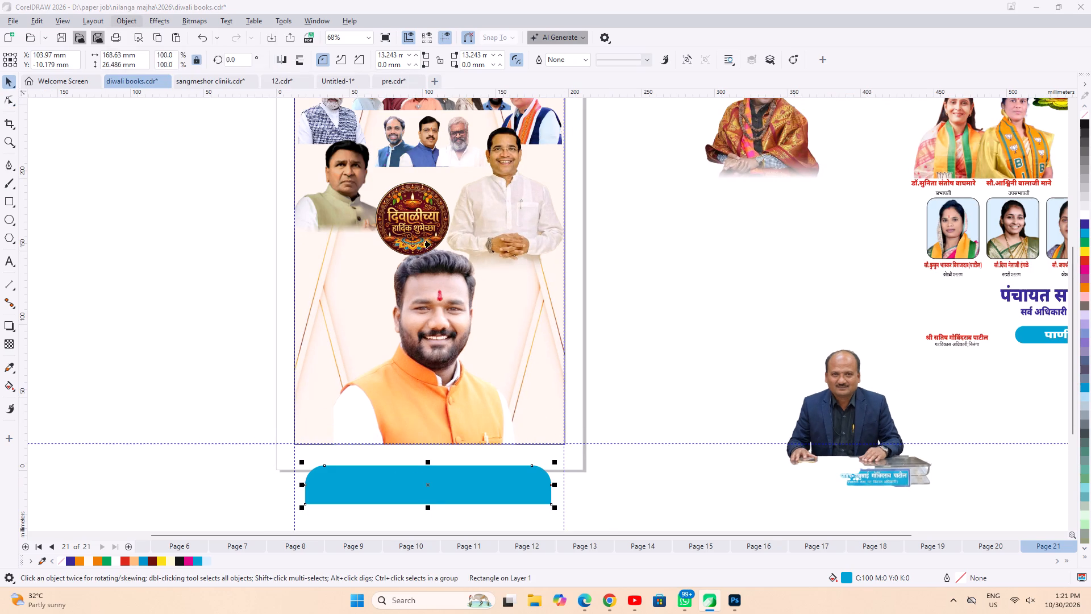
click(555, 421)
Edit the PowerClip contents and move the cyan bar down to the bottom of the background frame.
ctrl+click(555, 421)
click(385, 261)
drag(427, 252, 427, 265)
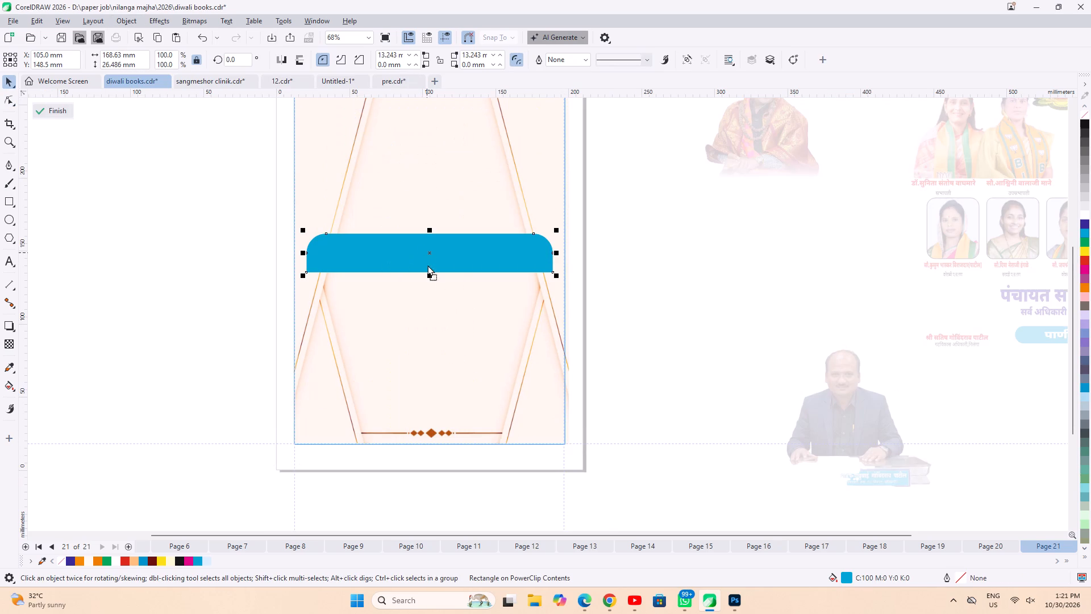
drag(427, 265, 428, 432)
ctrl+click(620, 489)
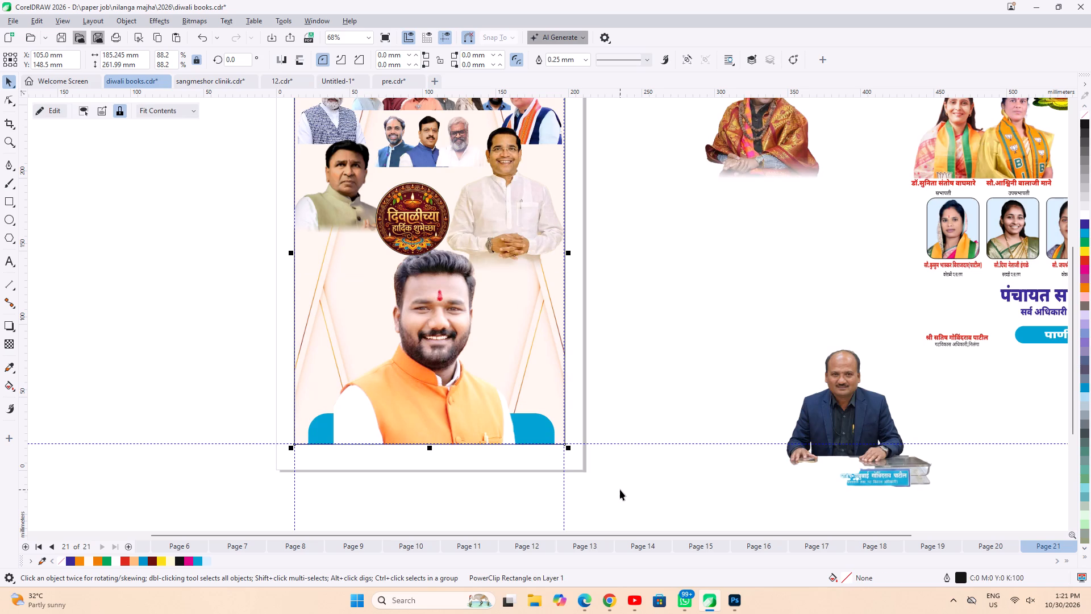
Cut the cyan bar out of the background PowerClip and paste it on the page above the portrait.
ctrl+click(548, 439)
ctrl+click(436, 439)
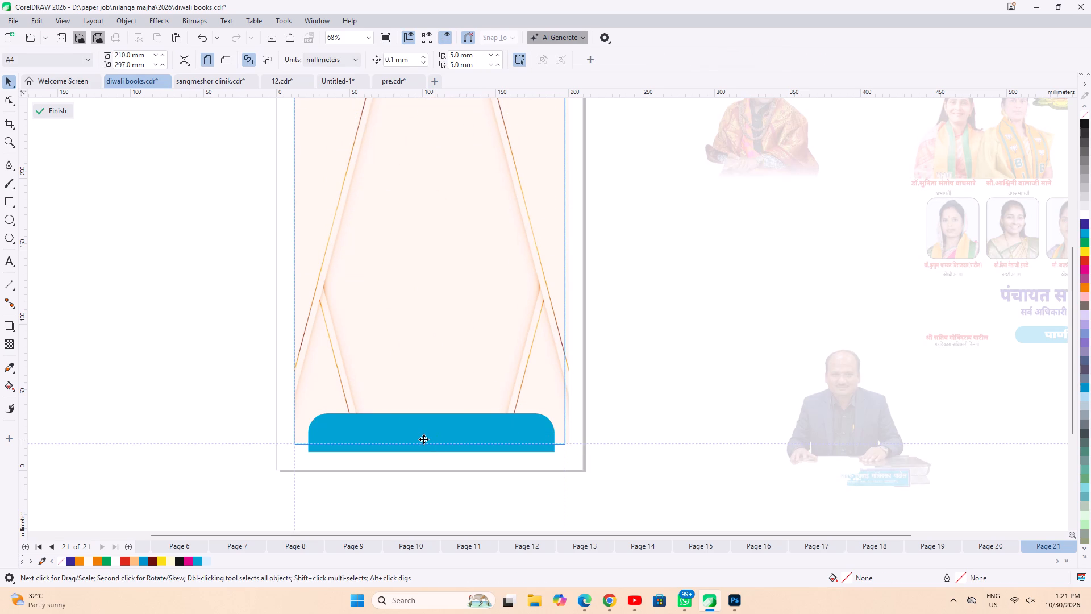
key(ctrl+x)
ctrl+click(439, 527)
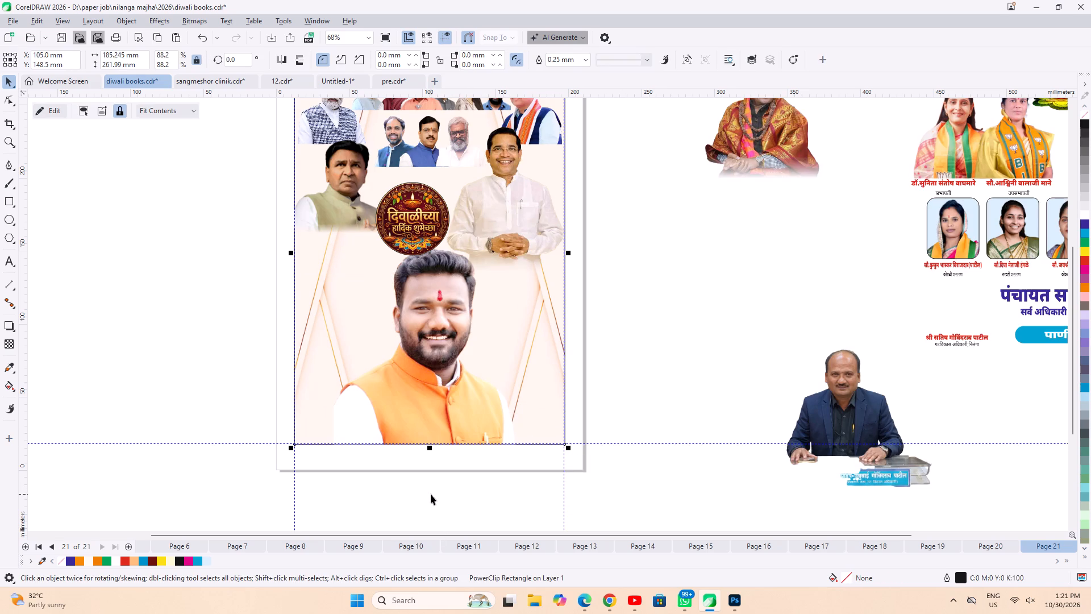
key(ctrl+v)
Shorten the cyan bar from its bottom edge to about 21 mm high, ending at the frame's lower line.
scroll(430, 492, up, 5)
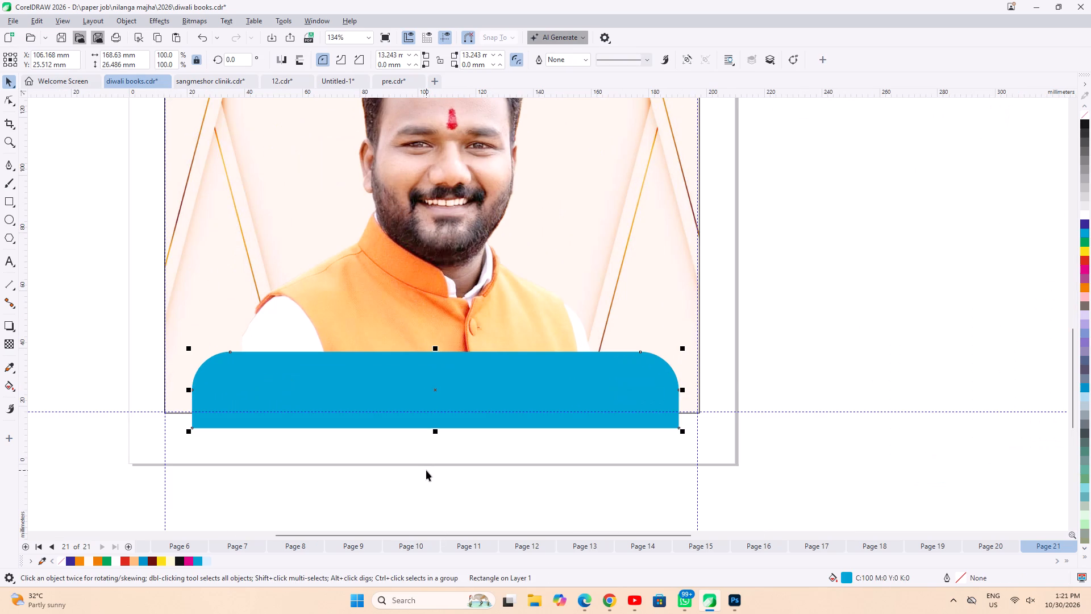
scroll(426, 470, up, 2)
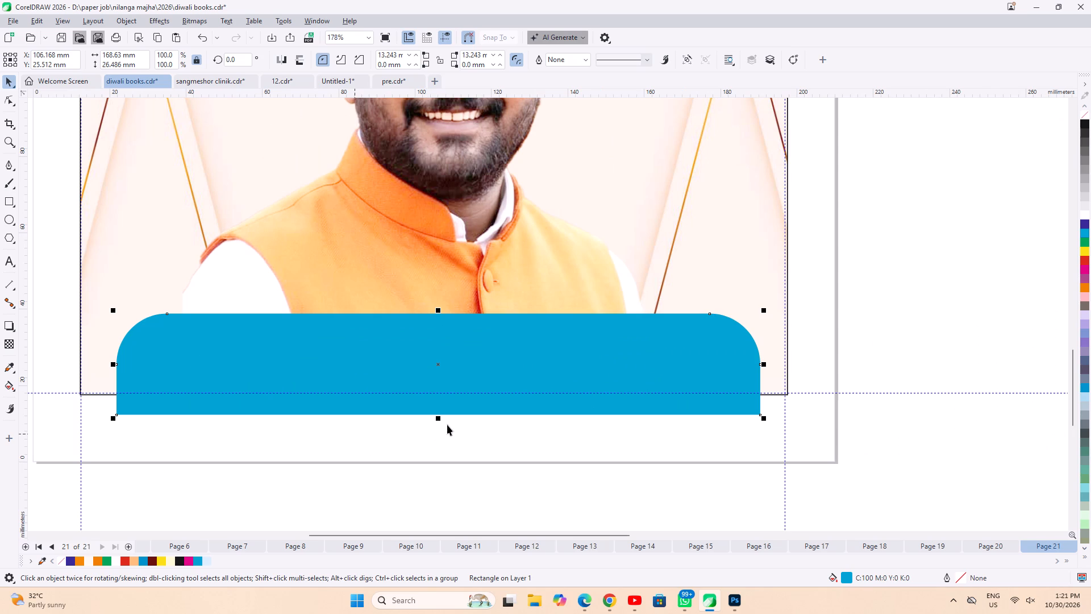
drag(437, 420, 436, 399)
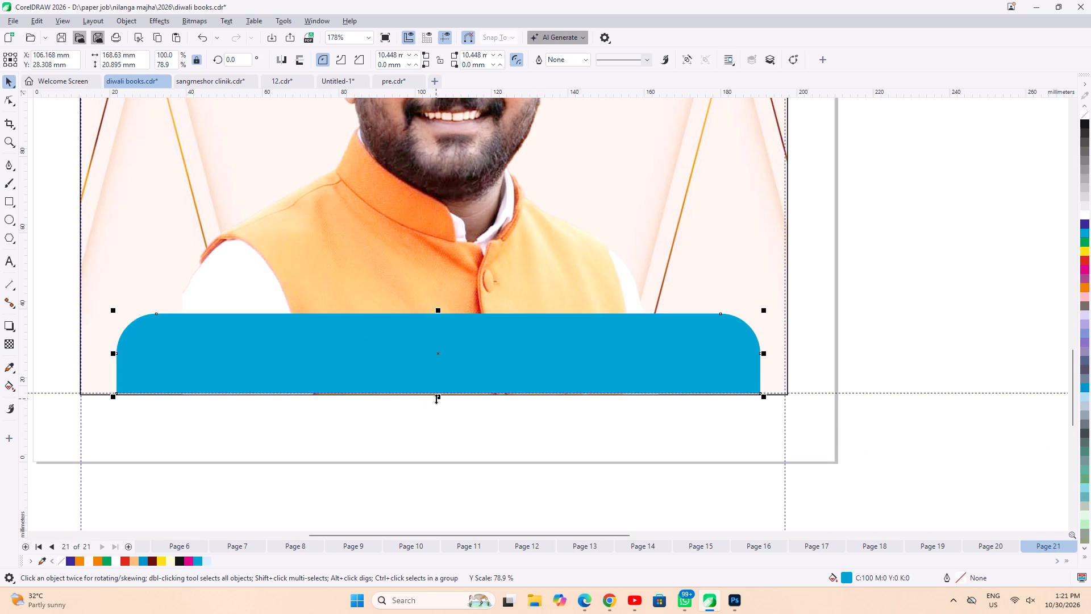
Nudge the cyan bar down to about Y 27.8 mm so it covers the frame's bottom line.
scroll(434, 400, up, 4)
key(Down)
key(Down)
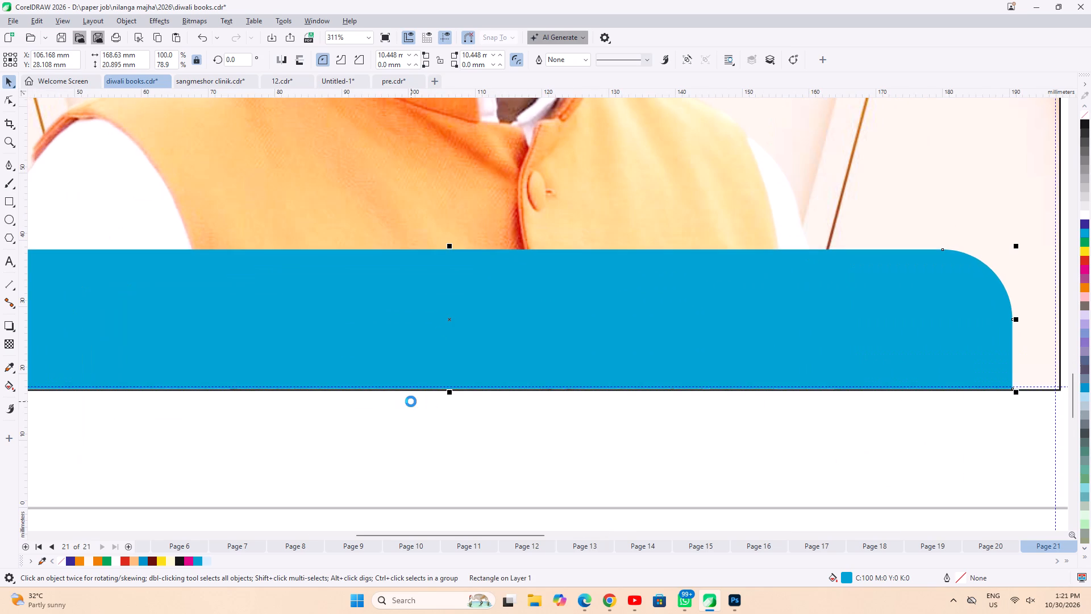
key(Down)
key(Down)
key(Down)
key(Down)
key(Up)
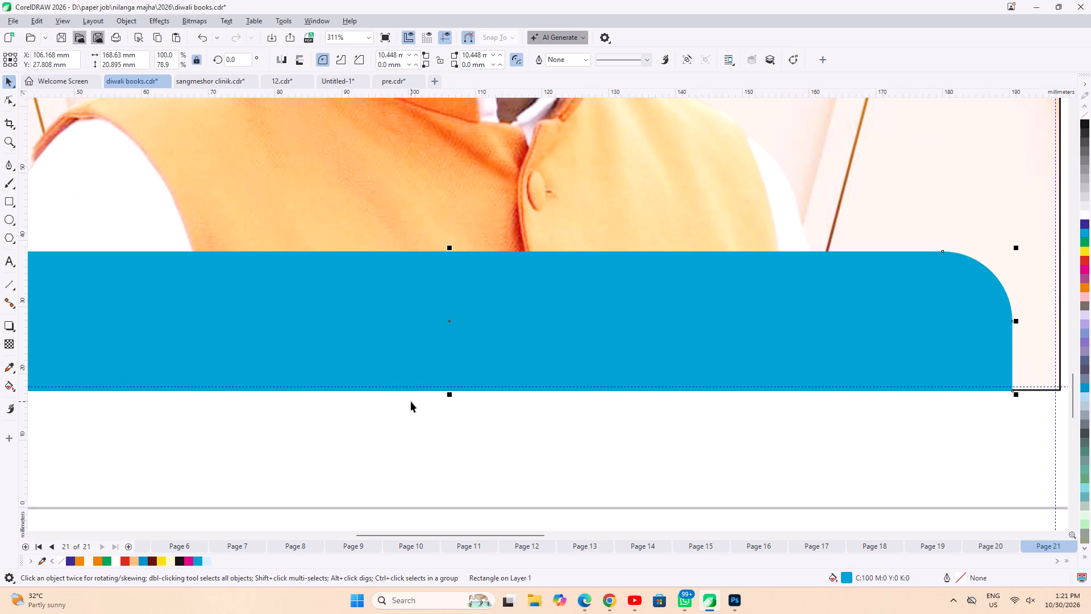
click(383, 474)
scroll(560, 229, down, 2)
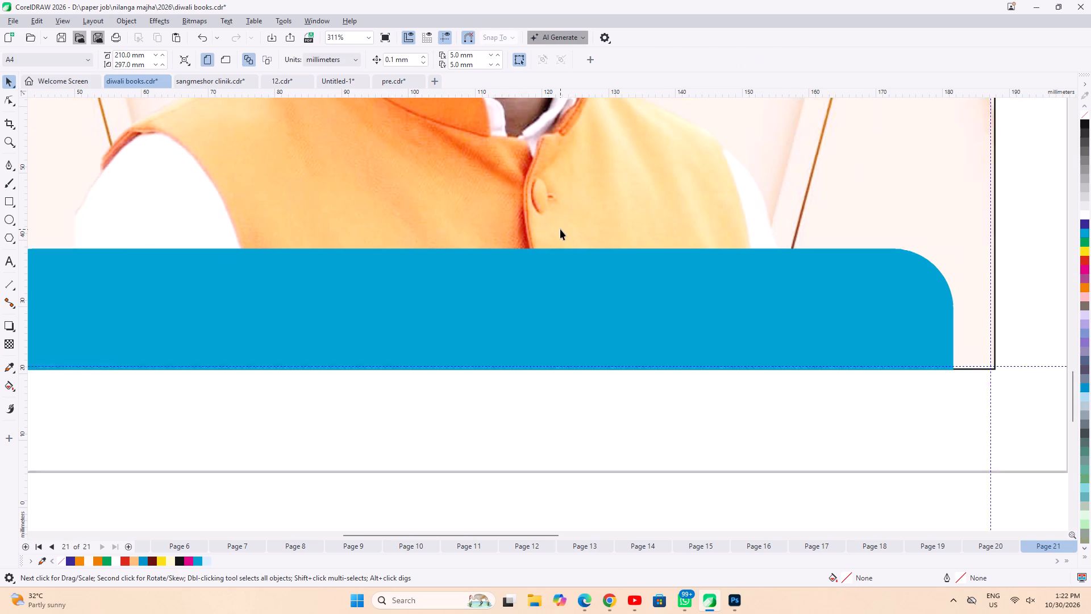
Centre the orange-vest portrait horizontally on the cyan bar.
scroll(560, 229, down, 2)
click(492, 366)
click(365, 178)
scroll(473, 400, down, 4)
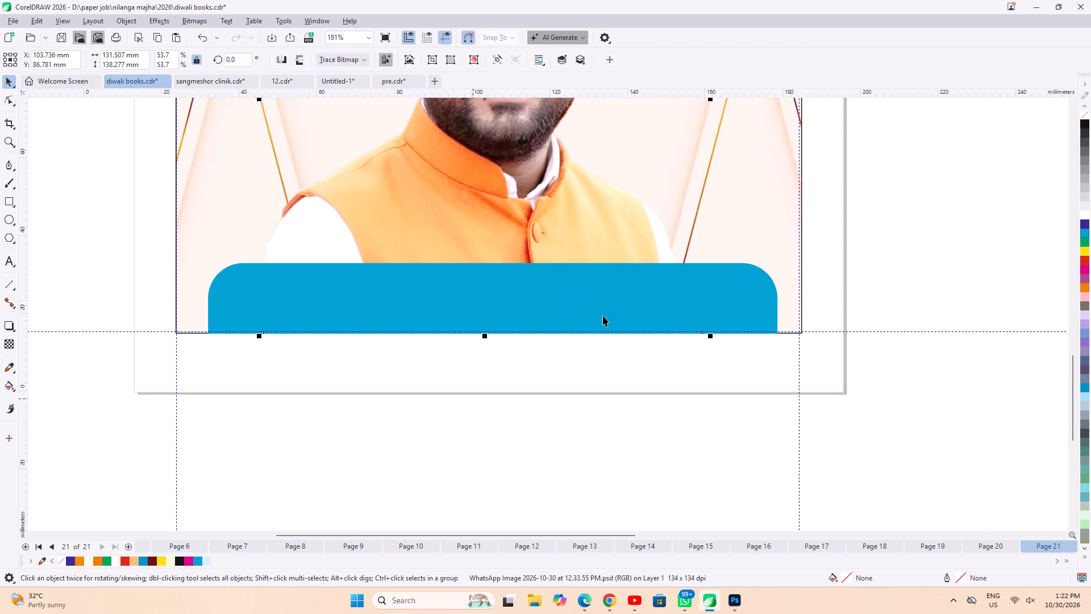
shift+click(648, 342)
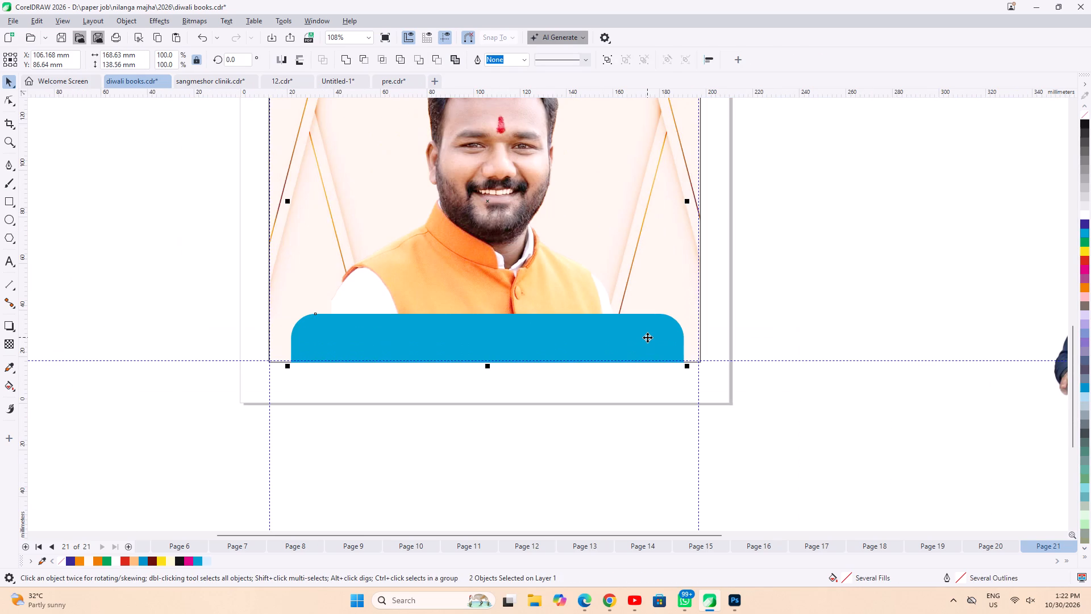
key(c)
click(570, 447)
Bring the orange-vest portrait and the cyan bar to the front of the layer.
scroll(569, 444, down, 4)
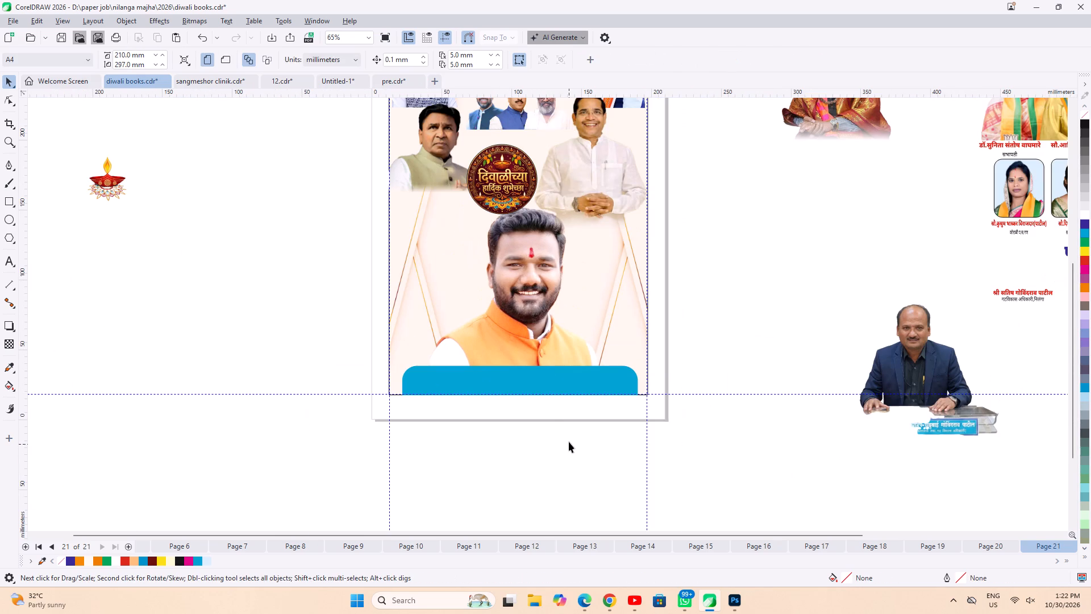
drag(549, 463, 551, 454)
click(527, 285)
scroll(519, 226, up, 4)
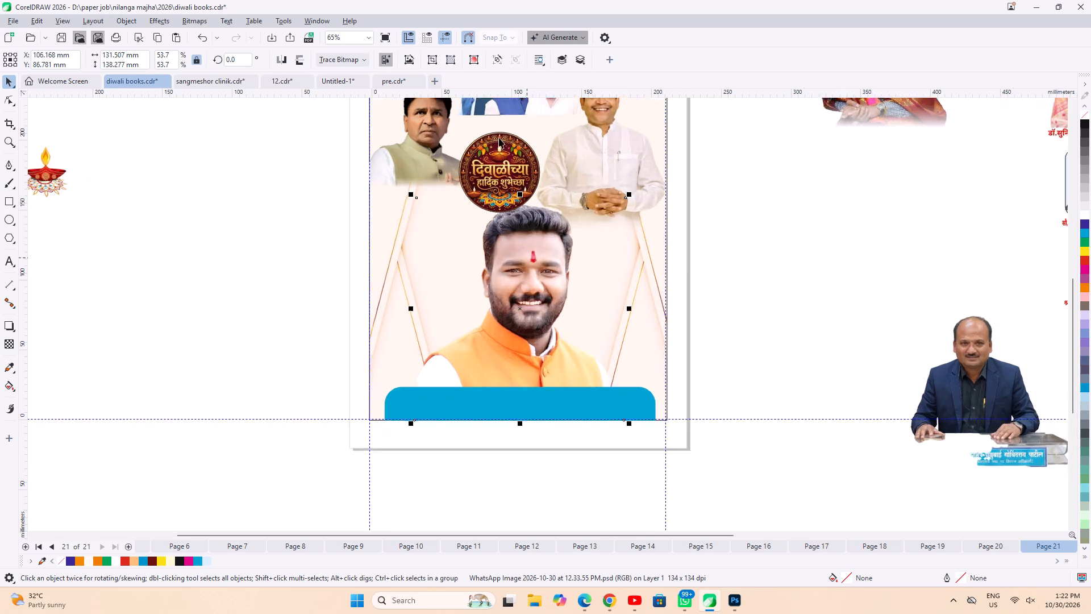
scroll(499, 138, up, 4)
click(503, 147)
scroll(564, 269, down, 9)
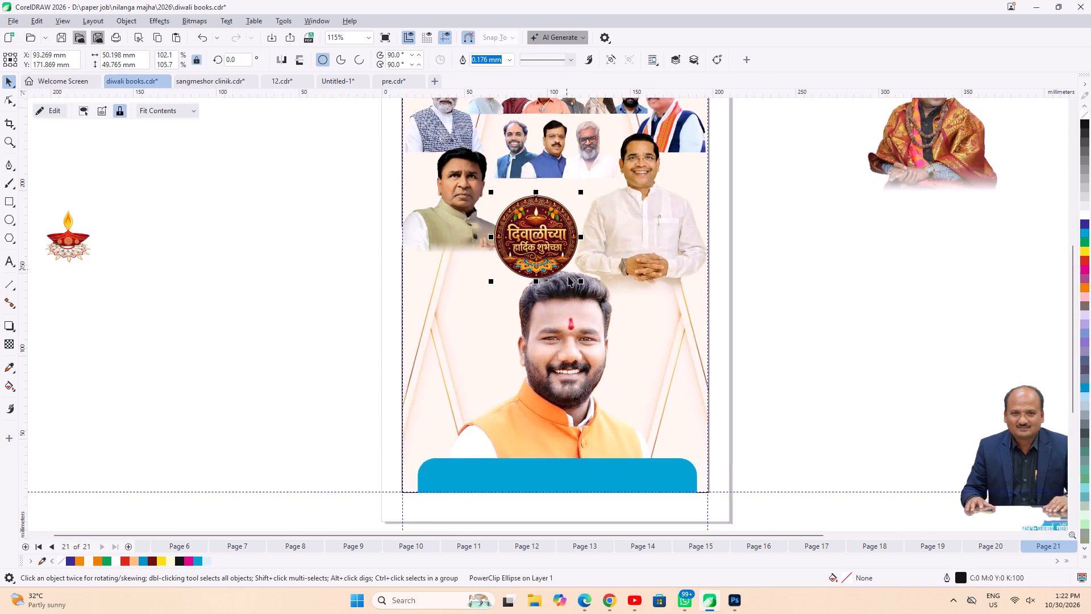
click(657, 493)
drag(732, 501, 380, 242)
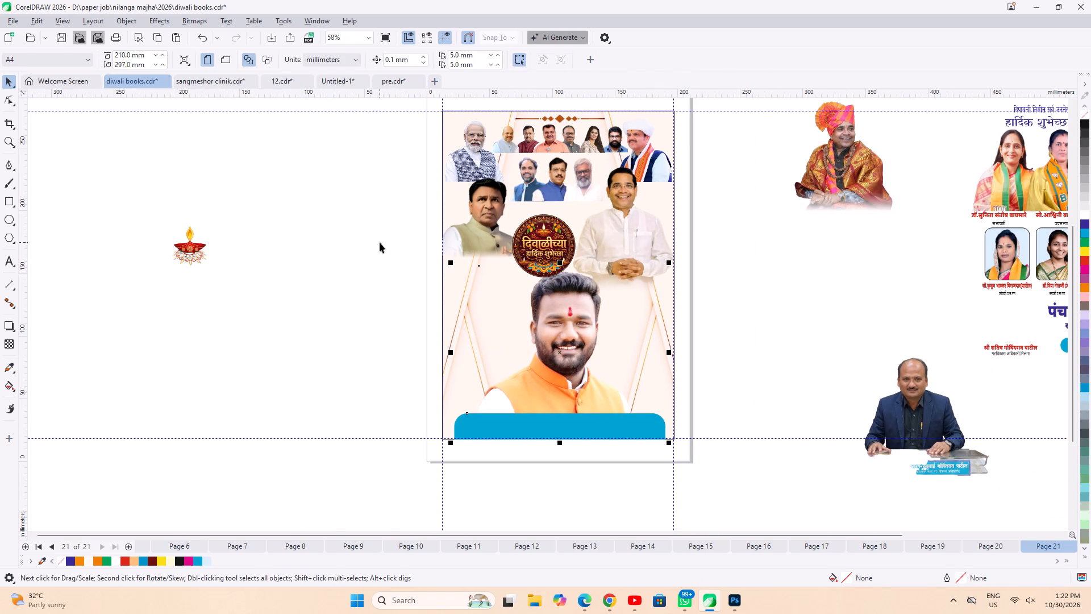
key(shift+Page_Up)
click(793, 308)
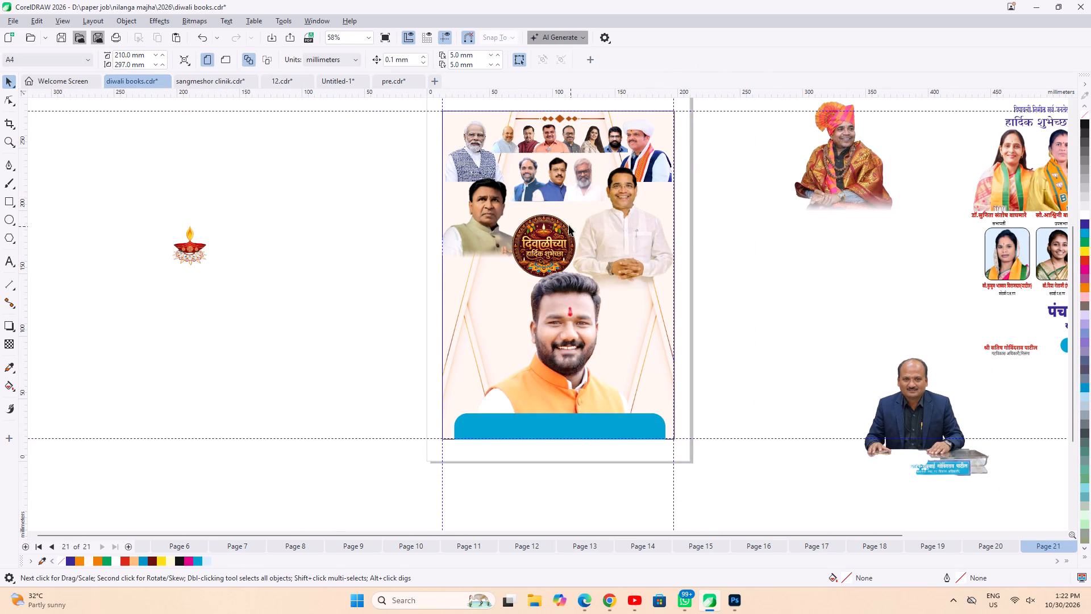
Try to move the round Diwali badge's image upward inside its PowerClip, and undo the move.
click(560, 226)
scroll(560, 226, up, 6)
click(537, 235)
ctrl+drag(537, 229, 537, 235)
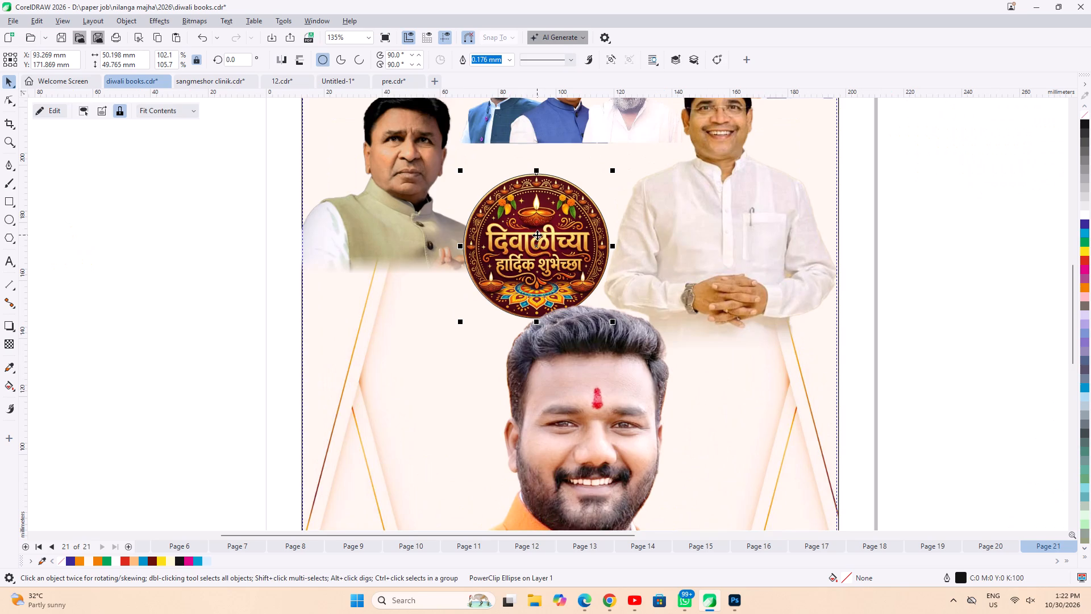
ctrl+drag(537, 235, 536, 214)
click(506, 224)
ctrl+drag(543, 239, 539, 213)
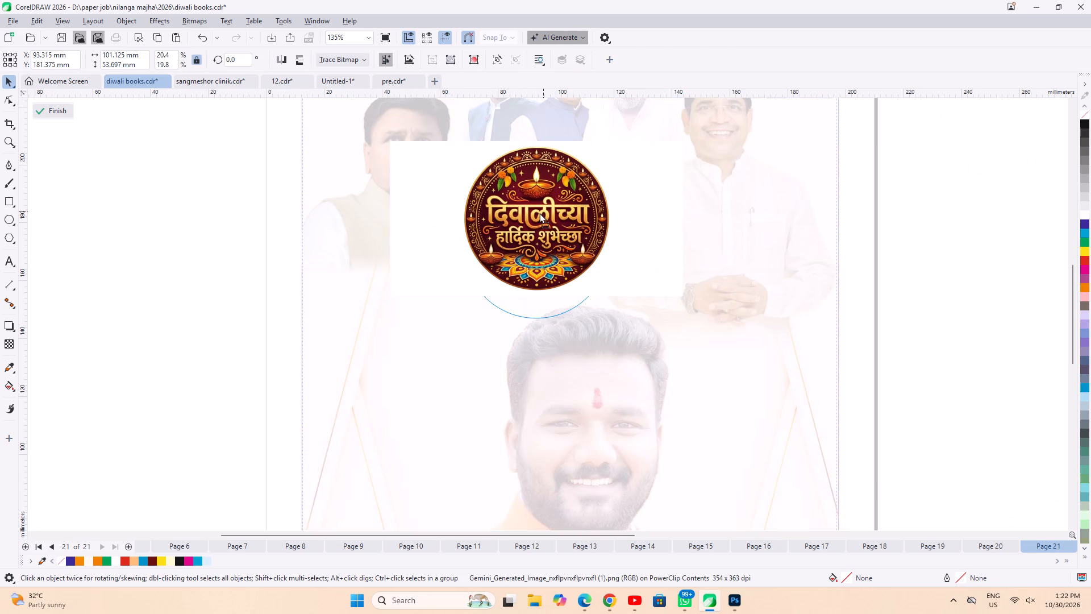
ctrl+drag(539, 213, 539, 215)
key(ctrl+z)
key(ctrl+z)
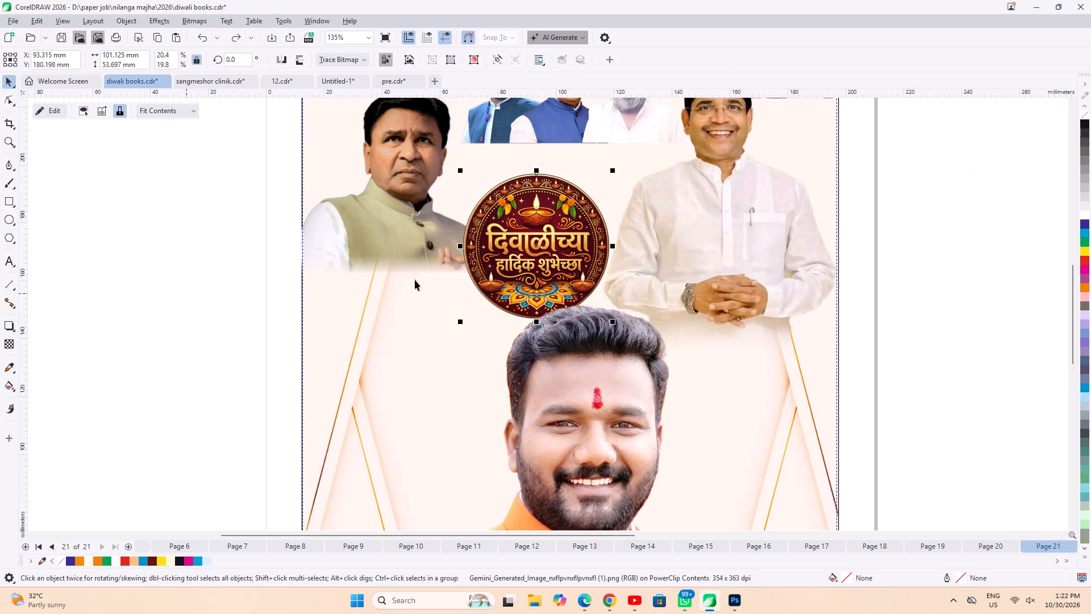
Move the whole round Diwali badge up between the two large leaders, to about X 95.8 mm, Y 180.3 mm.
drag(535, 242, 536, 217)
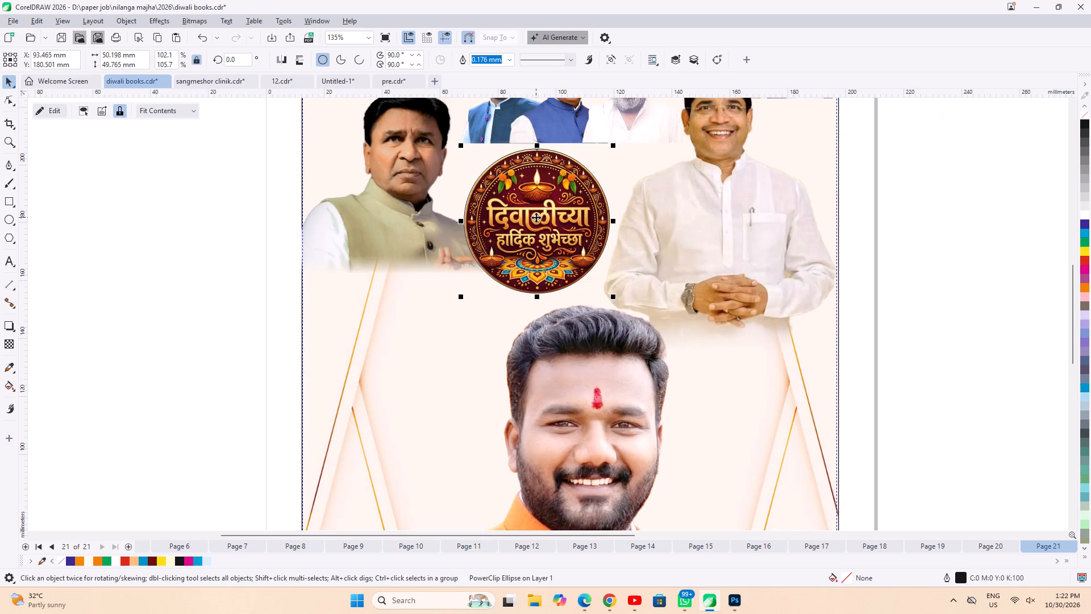
drag(536, 217, 543, 218)
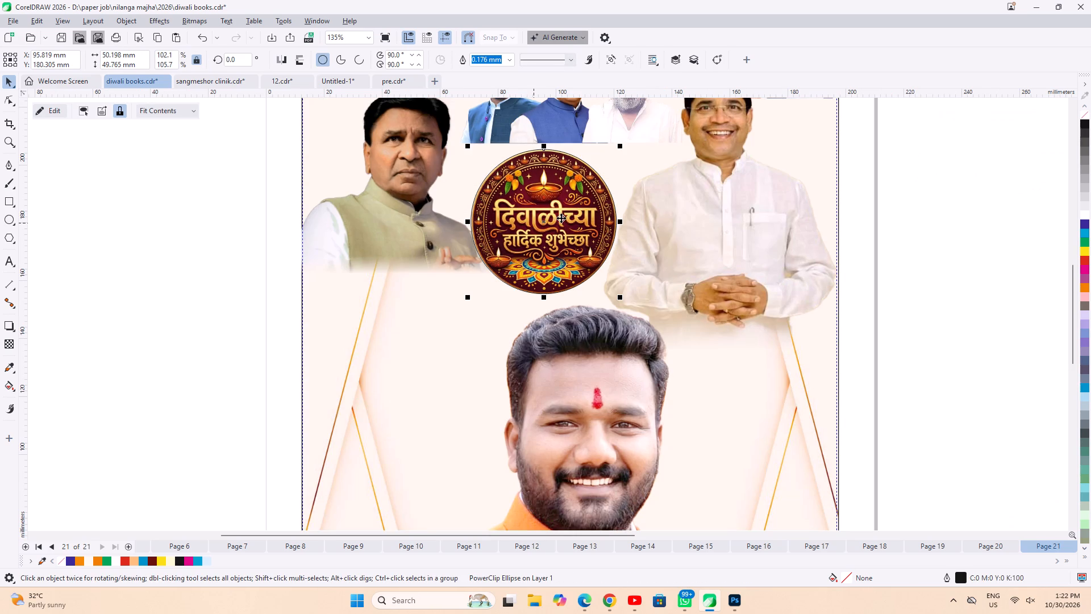
ctrl+double_click(202, 307)
Move the dark-vest man's photo from the second row off the page's left side, to about X -88 mm, Y 232 mm.
scroll(235, 199, down, 6)
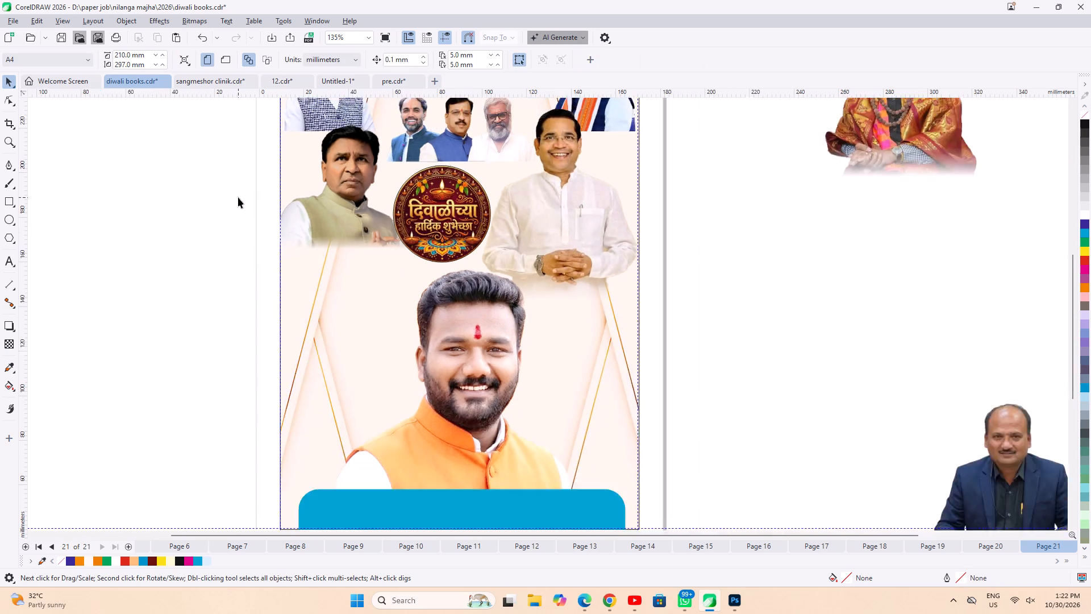
scroll(238, 197, down, 2)
click(468, 434)
scroll(347, 86, up, 4)
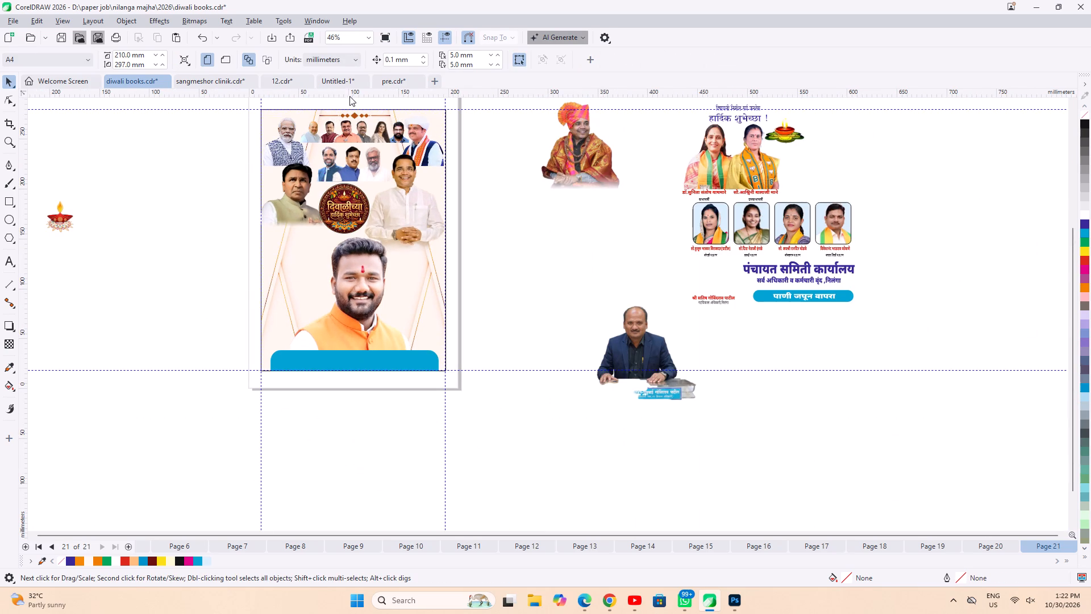
scroll(349, 96, up, 5)
click(328, 150)
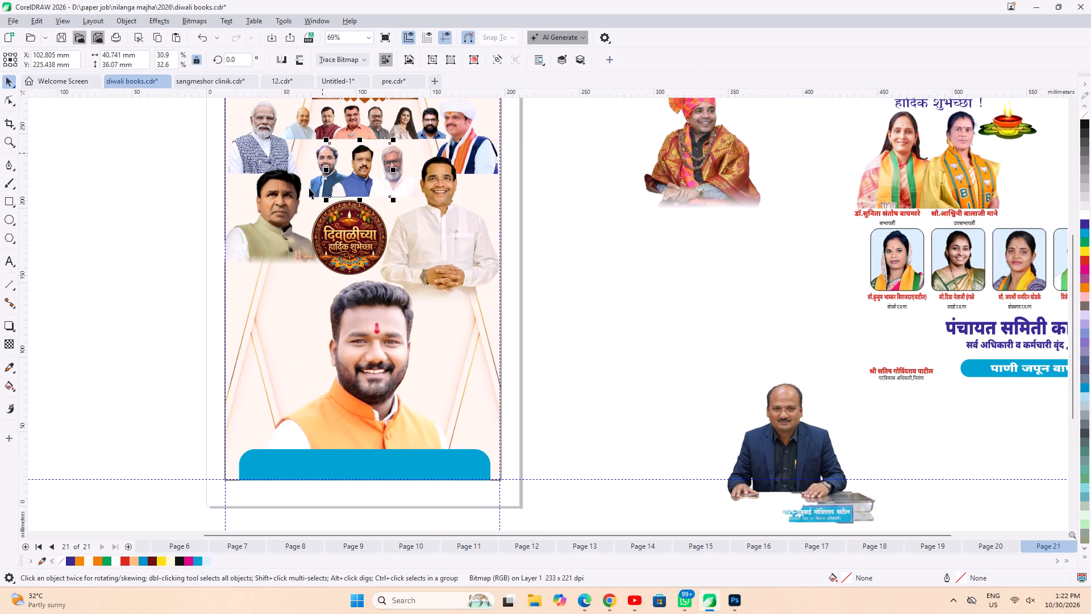
click(309, 188)
click(319, 153)
drag(324, 152, 68, 143)
scroll(385, 139, up, 4)
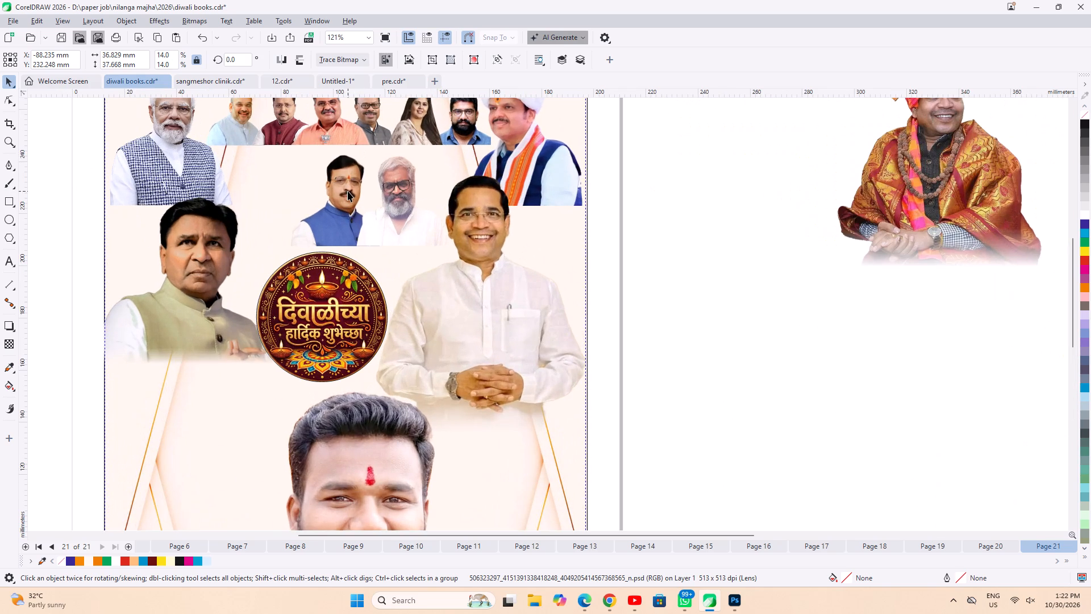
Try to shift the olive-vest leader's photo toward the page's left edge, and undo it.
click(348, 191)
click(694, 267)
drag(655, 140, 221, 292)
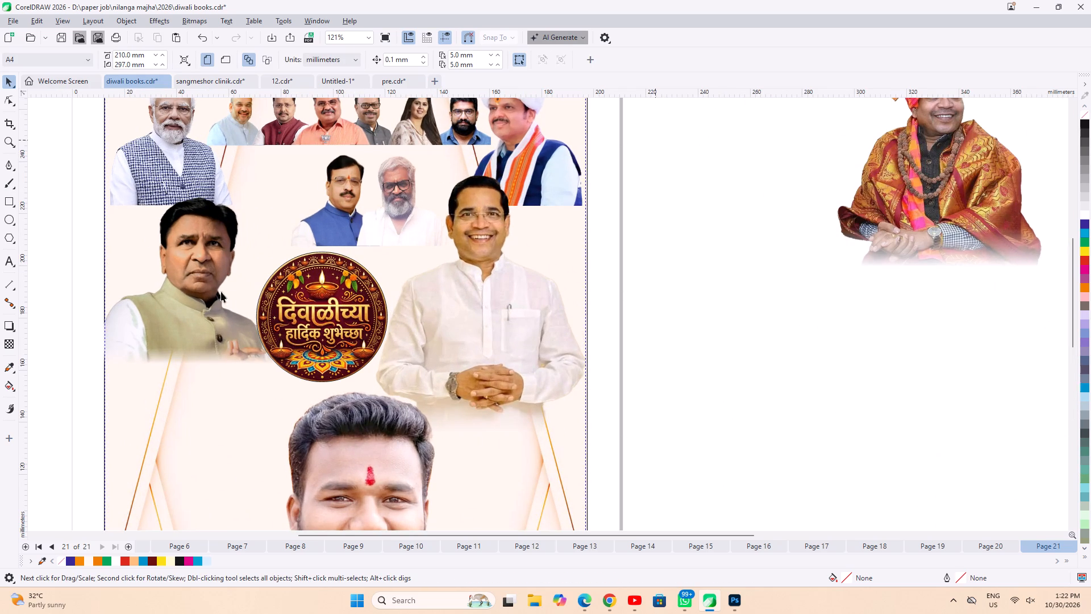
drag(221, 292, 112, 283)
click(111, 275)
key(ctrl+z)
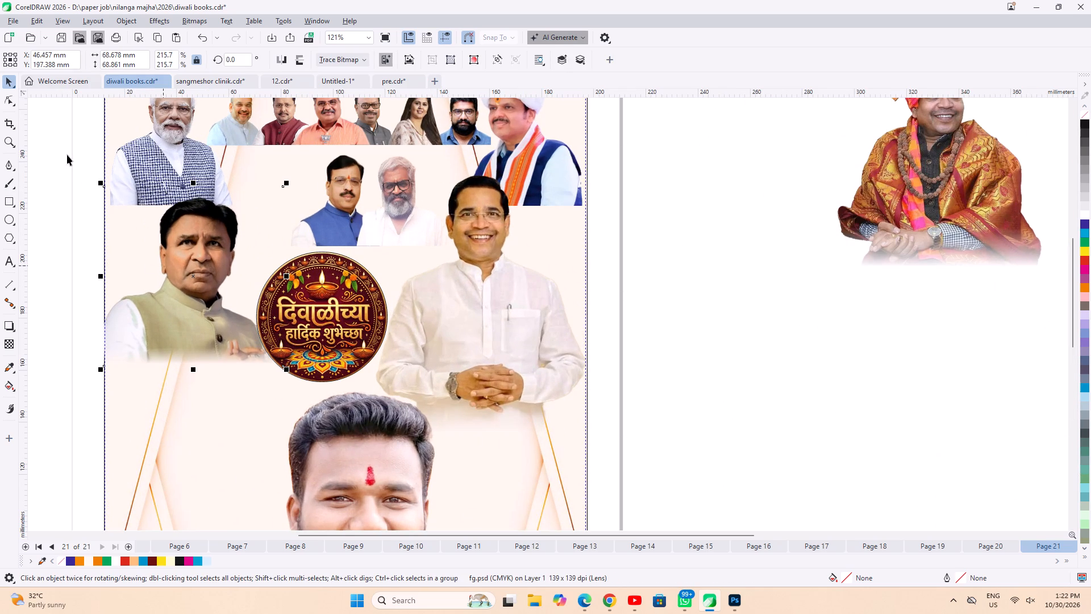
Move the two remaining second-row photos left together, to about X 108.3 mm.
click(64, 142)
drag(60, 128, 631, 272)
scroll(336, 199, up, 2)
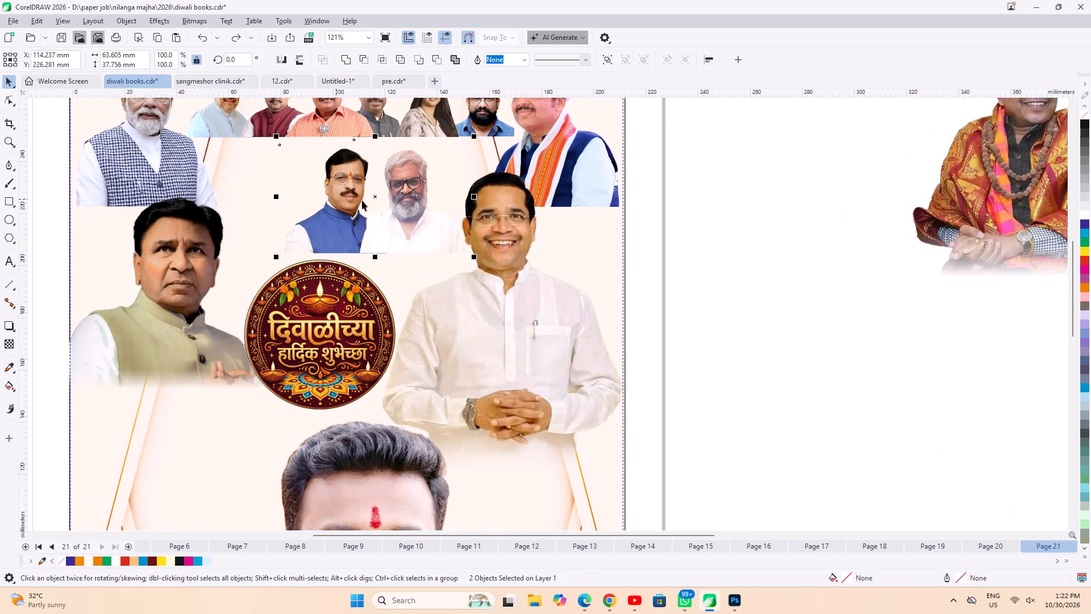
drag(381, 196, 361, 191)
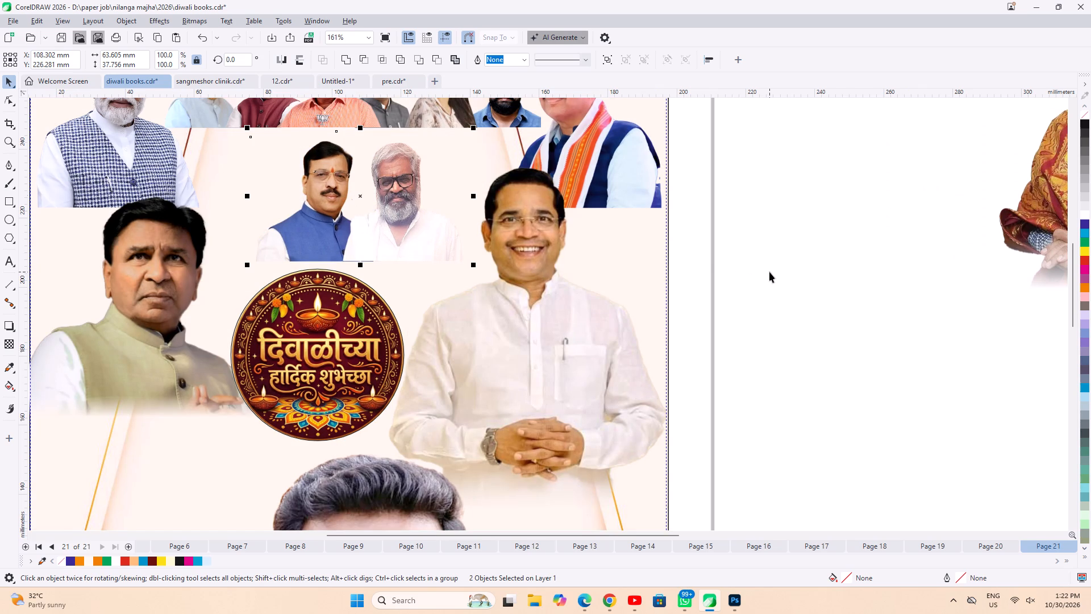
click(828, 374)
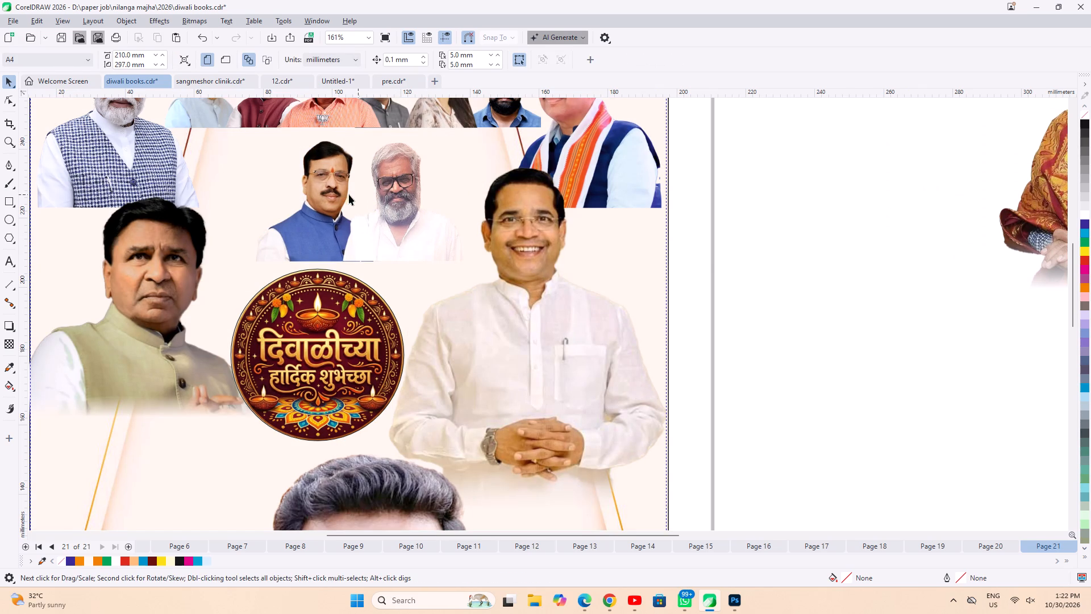
Delete the photo of the man in the blue vest from the second row.
click(331, 194)
key(Delete)
click(359, 183)
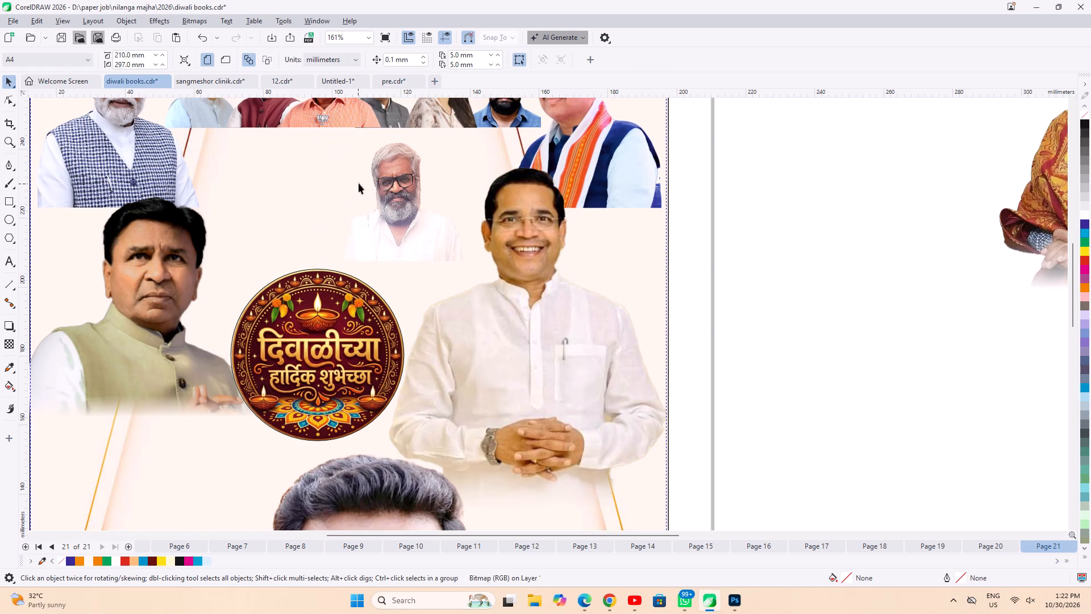
click(713, 156)
click(769, 133)
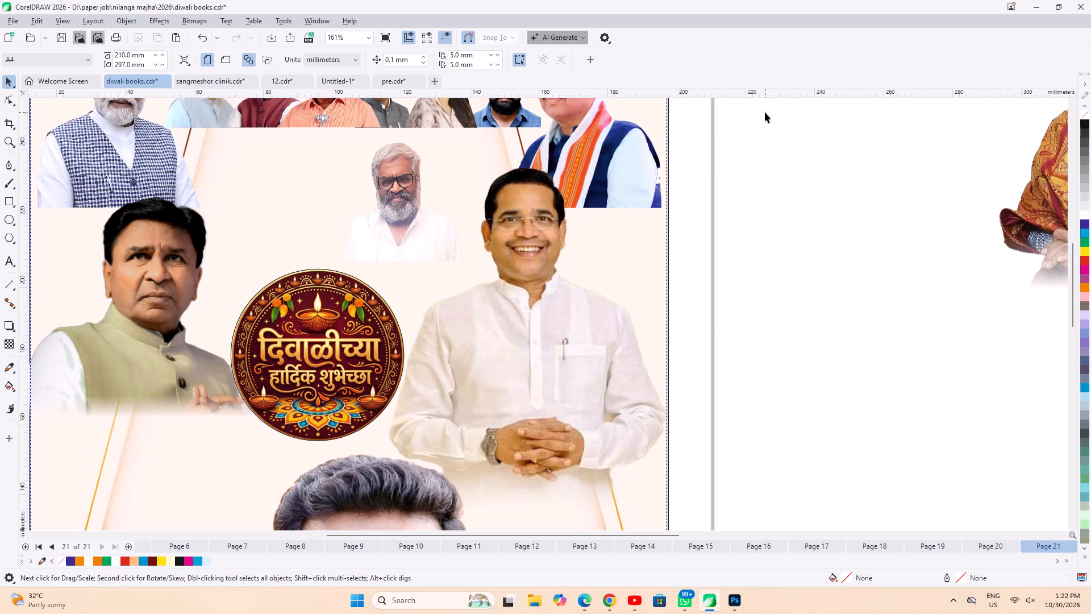
Move the bearded man's photo from the second row off the page's right side, to about X 261 mm, Y 276 mm.
drag(765, 112, 294, 292)
scroll(617, 374, down, 4)
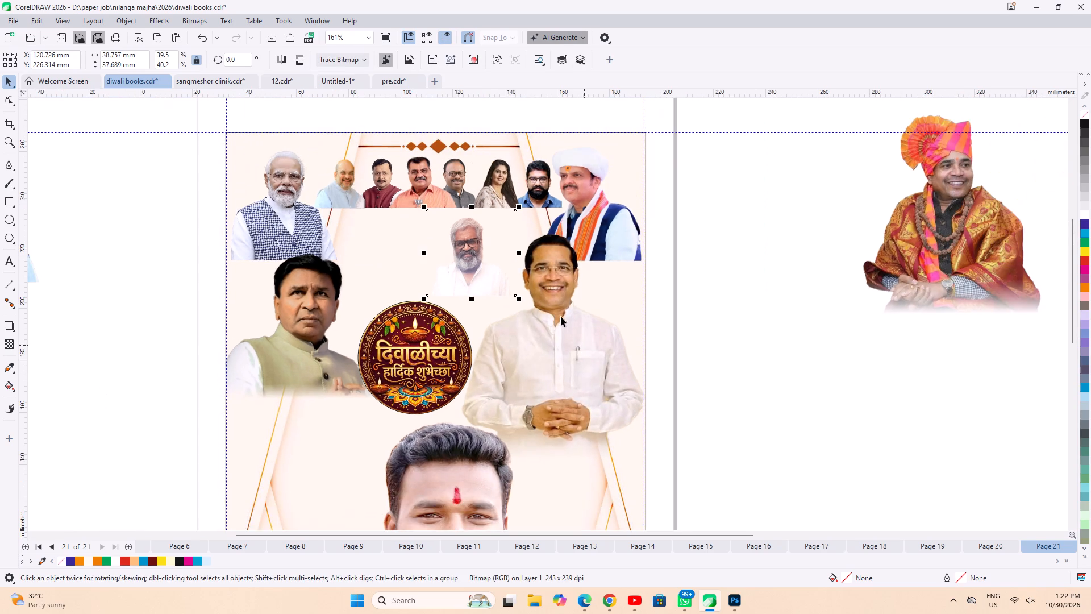
drag(486, 265, 762, 167)
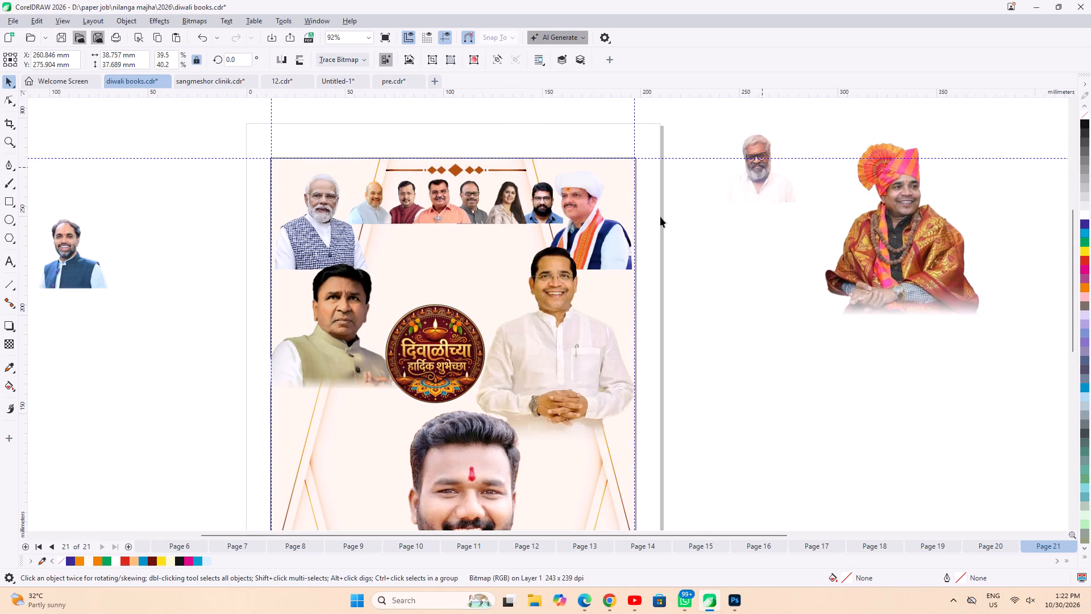
scroll(470, 198, up, 2)
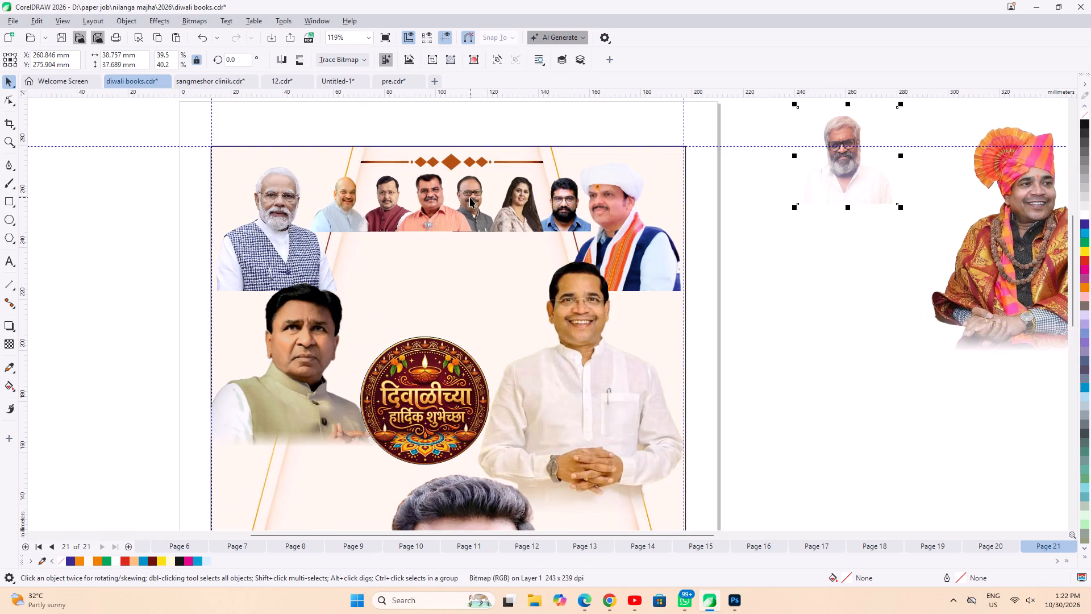
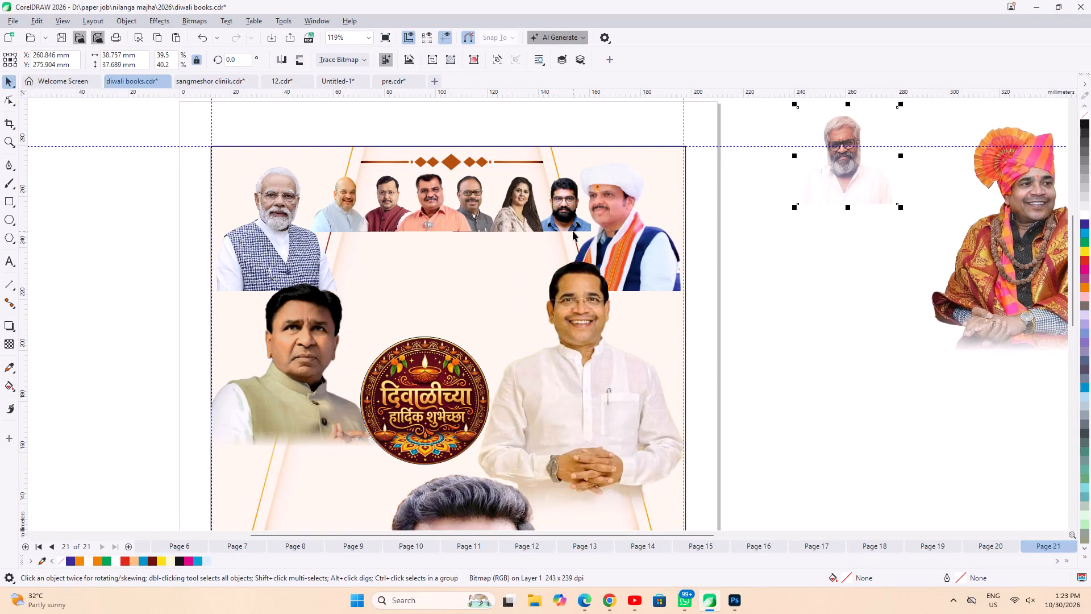
Move the round Diwali badge up between the leaders to about X 100.8 mm, Y 214.2 mm, and enlarge it to about 54.8 by 54.4 mm.
click(392, 380)
drag(431, 413, 432, 411)
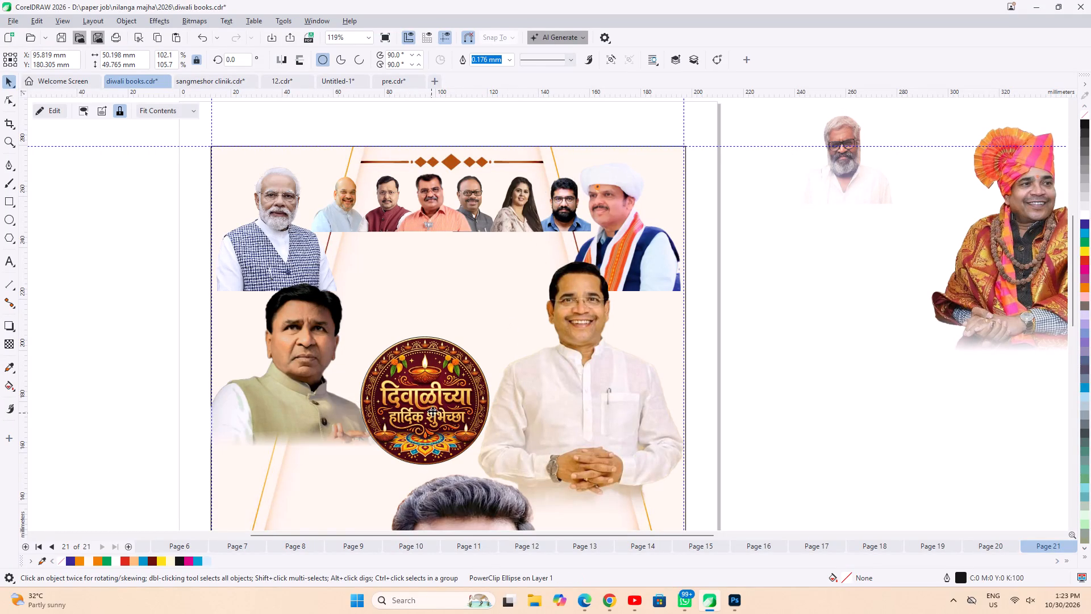
drag(432, 411, 448, 333)
scroll(498, 404, up, 2)
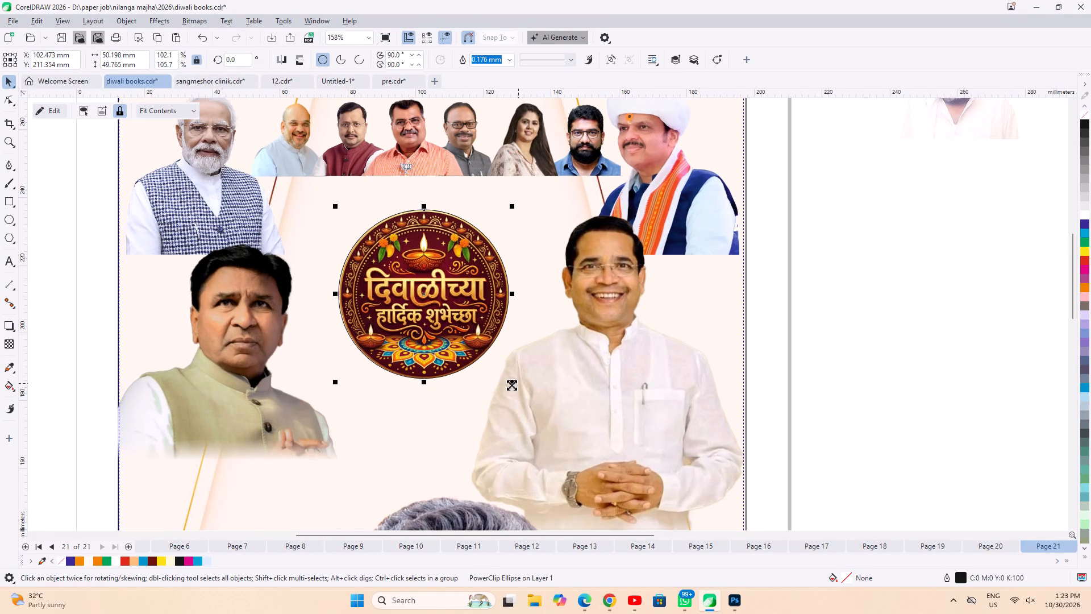
shift+drag(510, 385, 518, 412)
drag(446, 339, 445, 336)
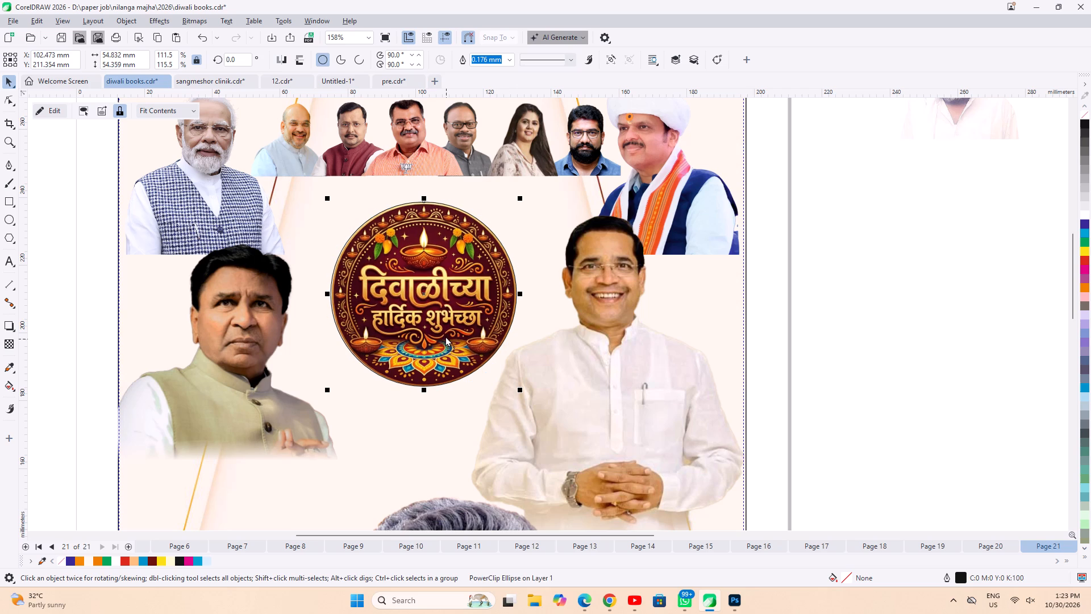
drag(445, 336, 440, 329)
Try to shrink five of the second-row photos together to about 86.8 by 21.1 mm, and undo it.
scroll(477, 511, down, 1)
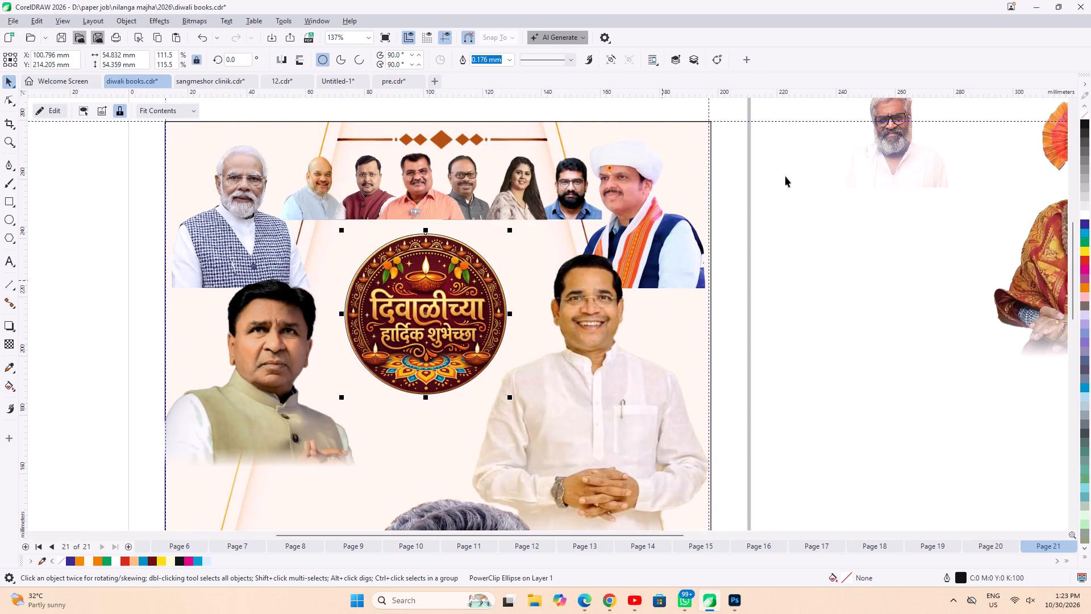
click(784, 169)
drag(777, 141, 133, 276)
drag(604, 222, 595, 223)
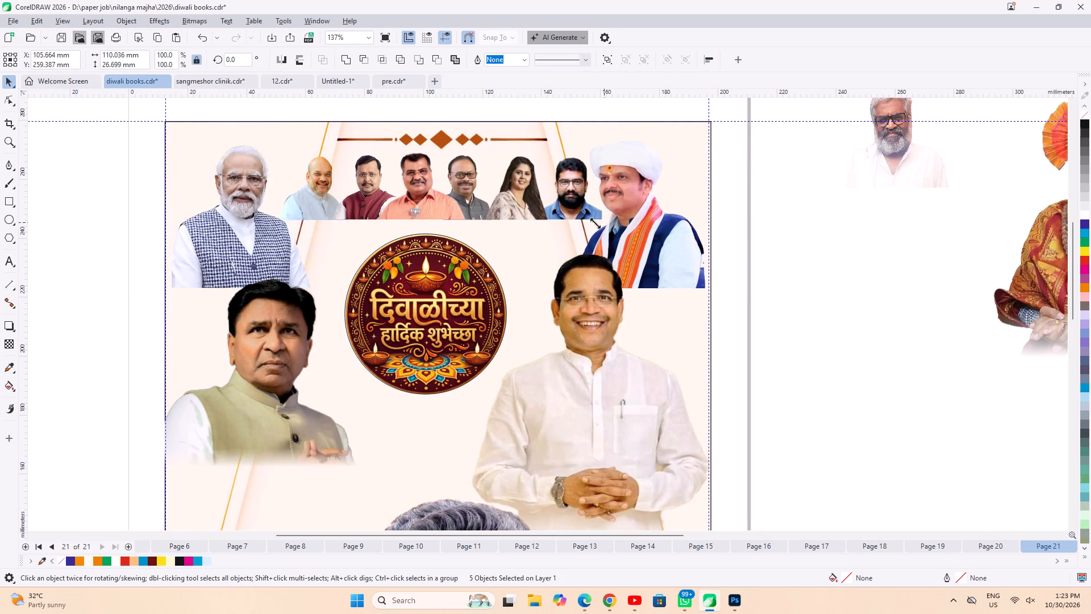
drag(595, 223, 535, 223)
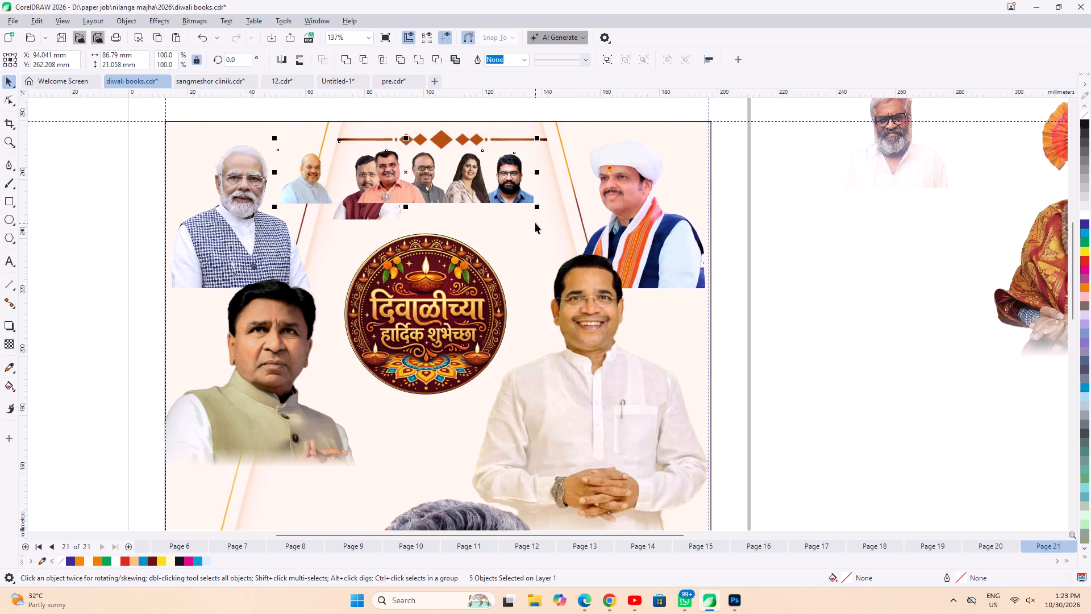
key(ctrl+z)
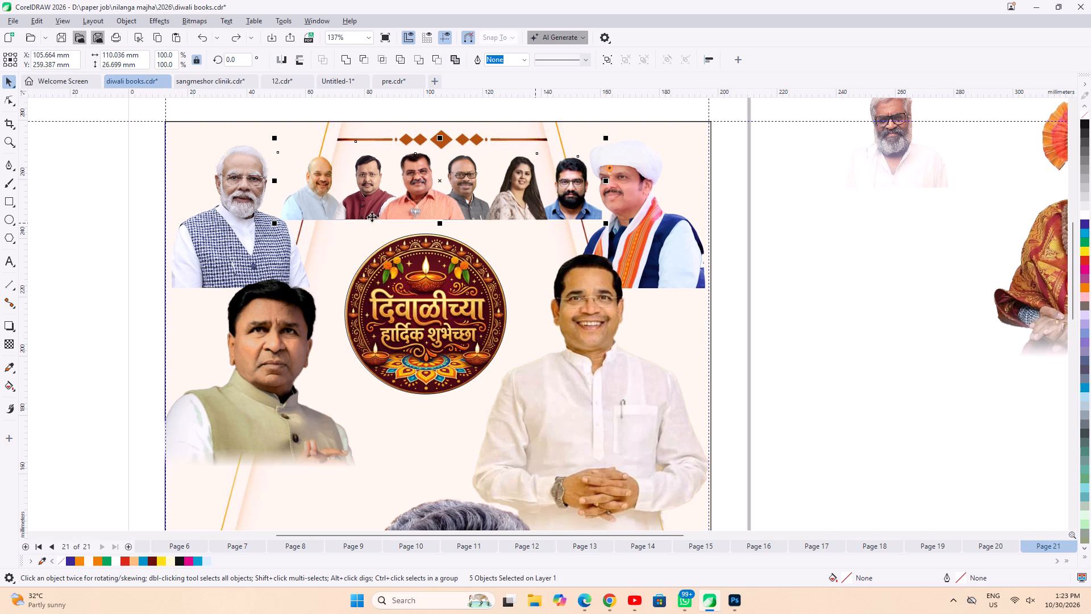
Shrink all six second-row photos together about their centre to about 89.4 by 22.2 mm.
shift+click(372, 216)
click(109, 156)
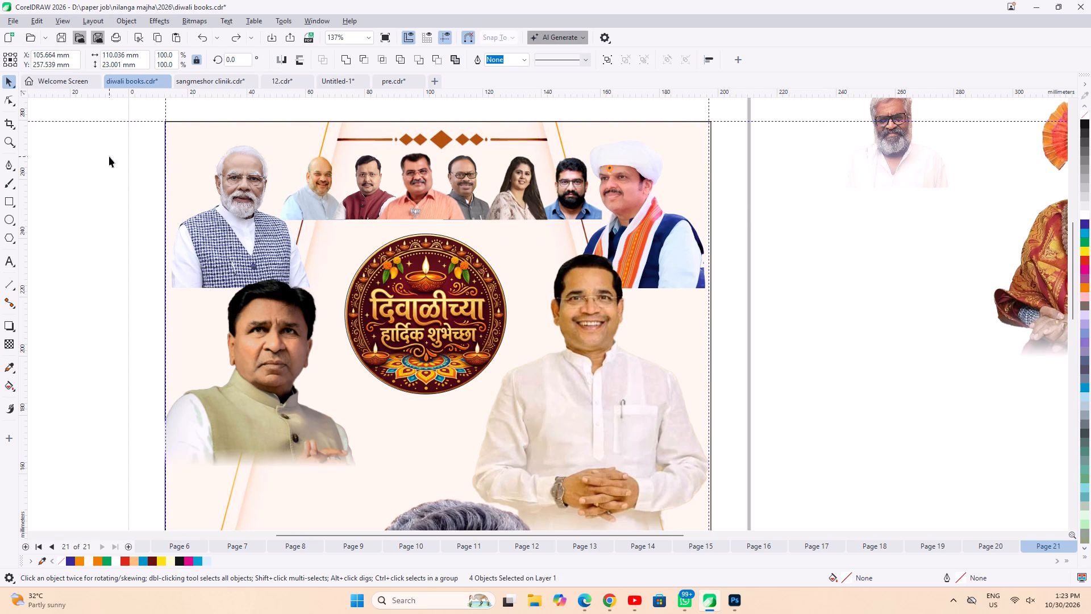
click(99, 112)
drag(99, 110, 757, 278)
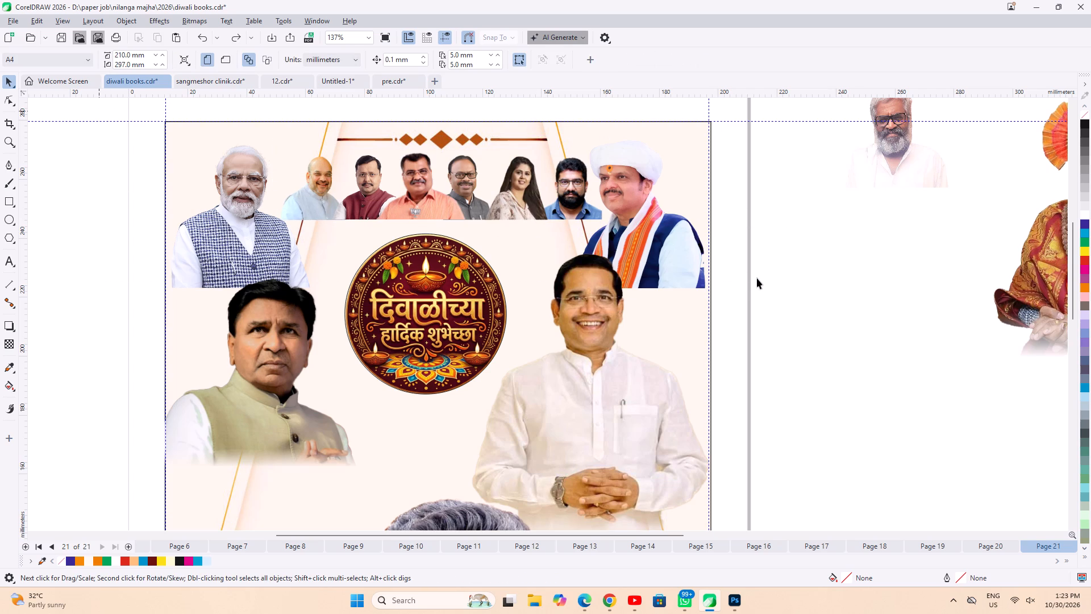
drag(757, 278, 757, 278)
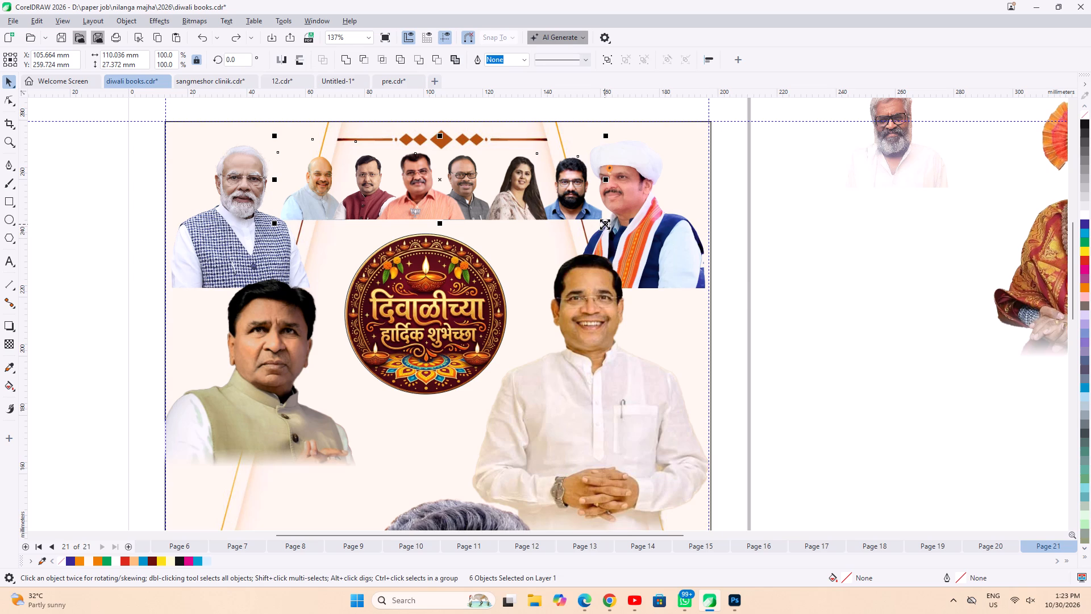
shift+drag(605, 224, 574, 231)
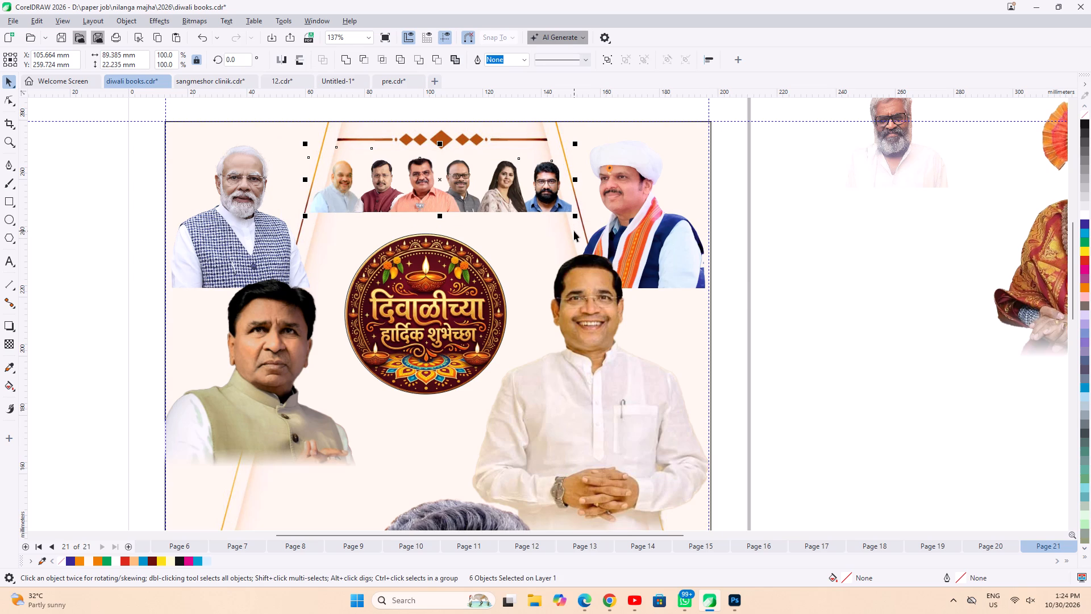
Move the six-photo row left to about X 97.6 mm, keeping its height on the page.
scroll(386, 161, up, 1)
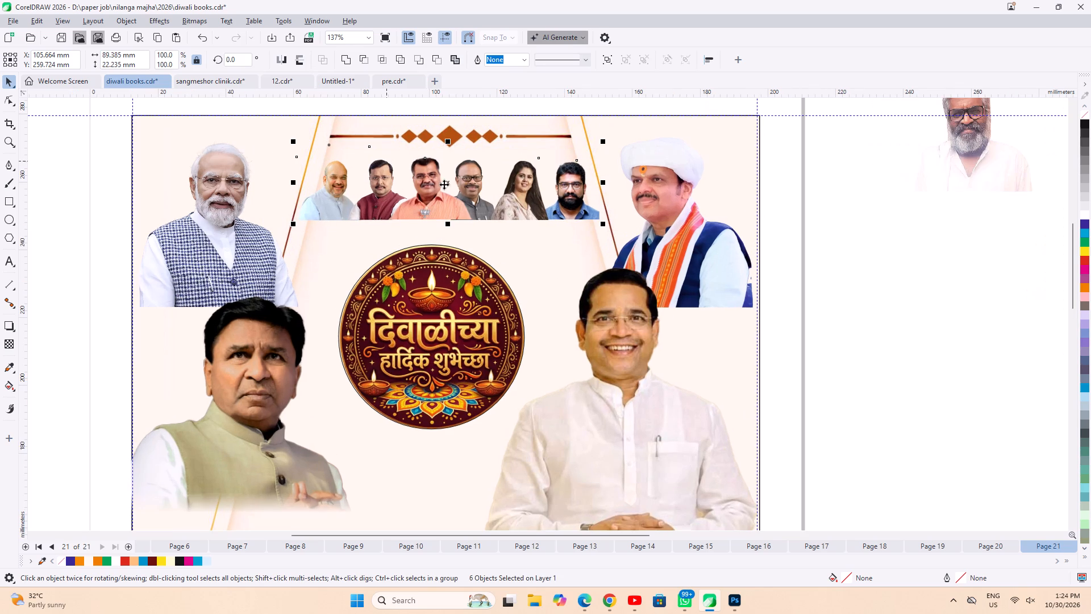
drag(427, 180, 400, 177)
Bring the grey-bearded man's photo back onto the page beside the turbaned leader, at about X 149.4 mm, Y 255.8 mm.
scroll(403, 197, down, 1)
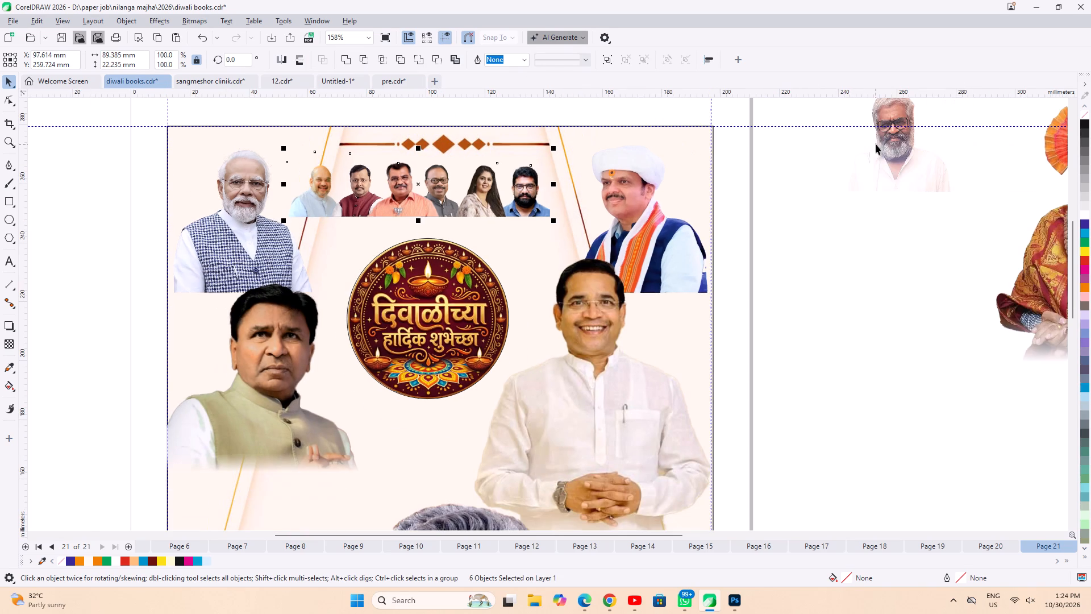
click(892, 140)
drag(900, 135, 711, 218)
drag(598, 217, 555, 201)
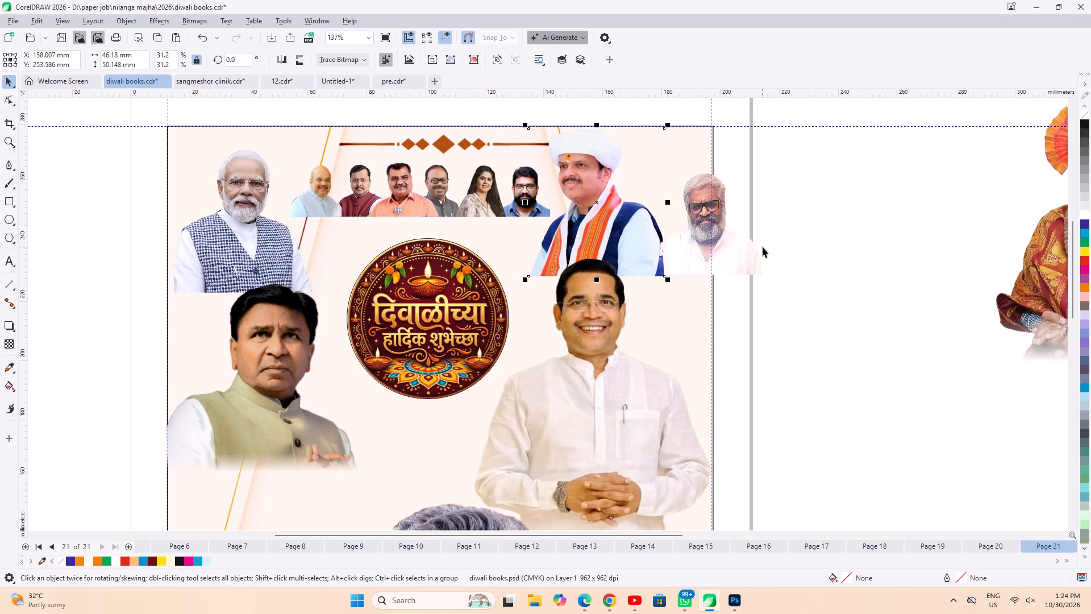
key(ctrl+z)
click(759, 265)
drag(753, 260, 797, 262)
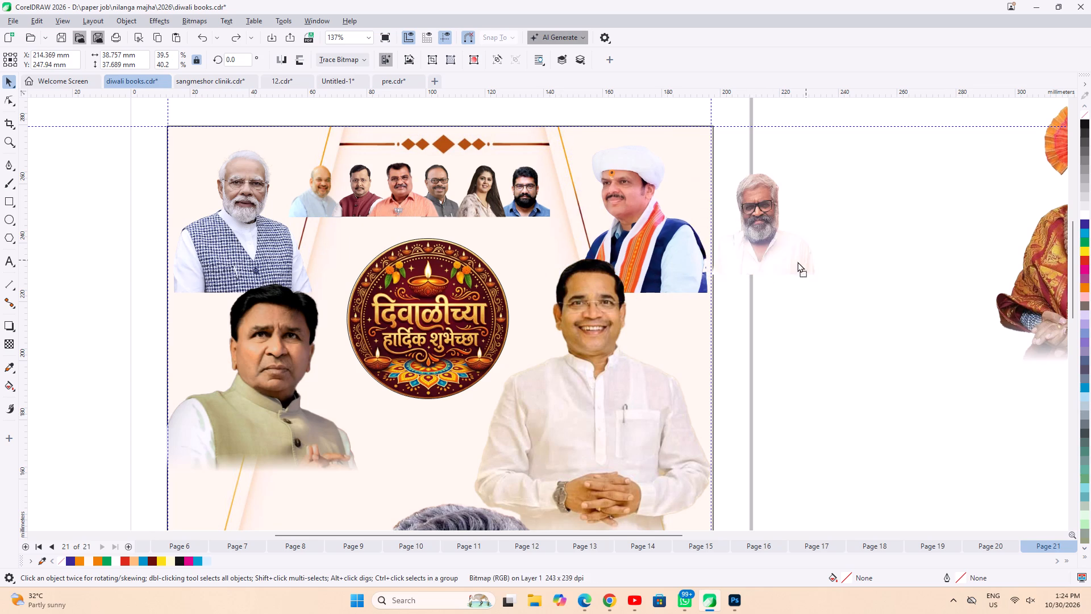
drag(797, 262, 613, 237)
Shrink the grey-bearded man's photo about its centre to about 22.7 by 22.1 mm.
scroll(590, 160, up, 4)
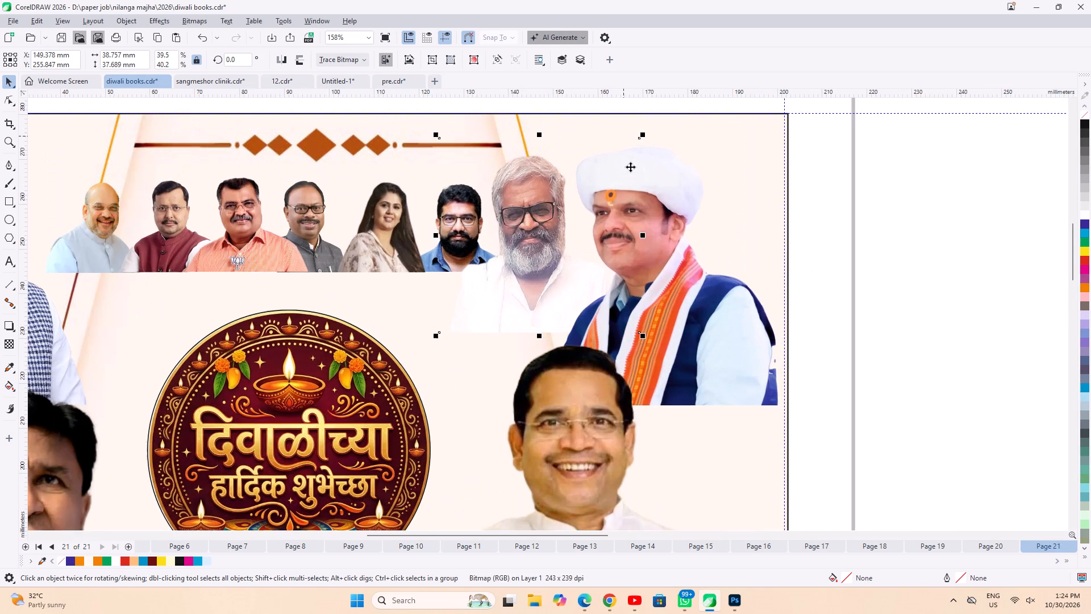
shift+drag(641, 338, 635, 315)
shift+drag(633, 310, 627, 299)
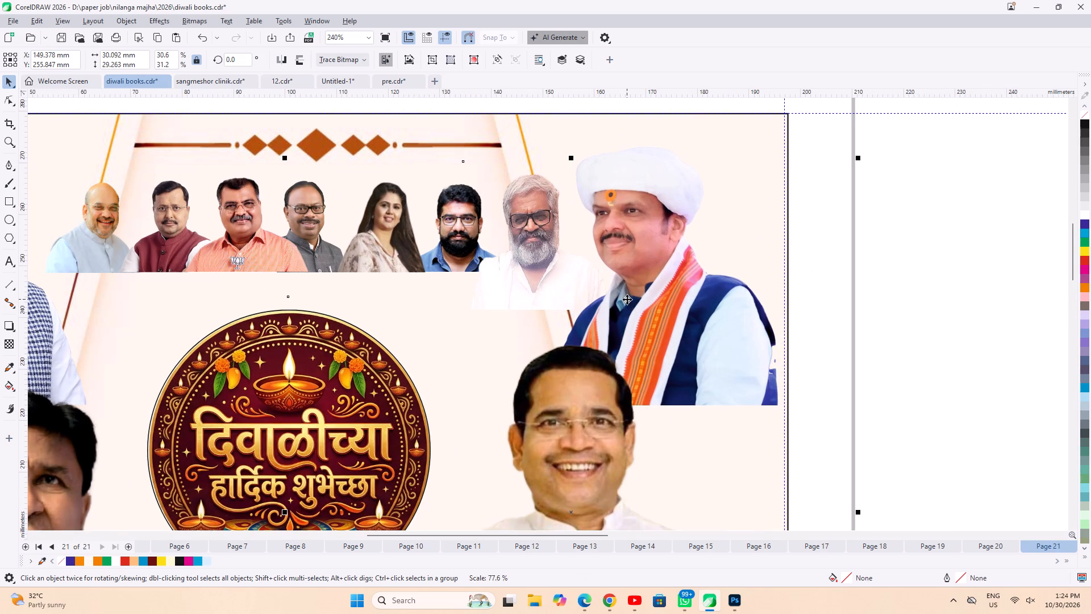
click(905, 309)
click(519, 298)
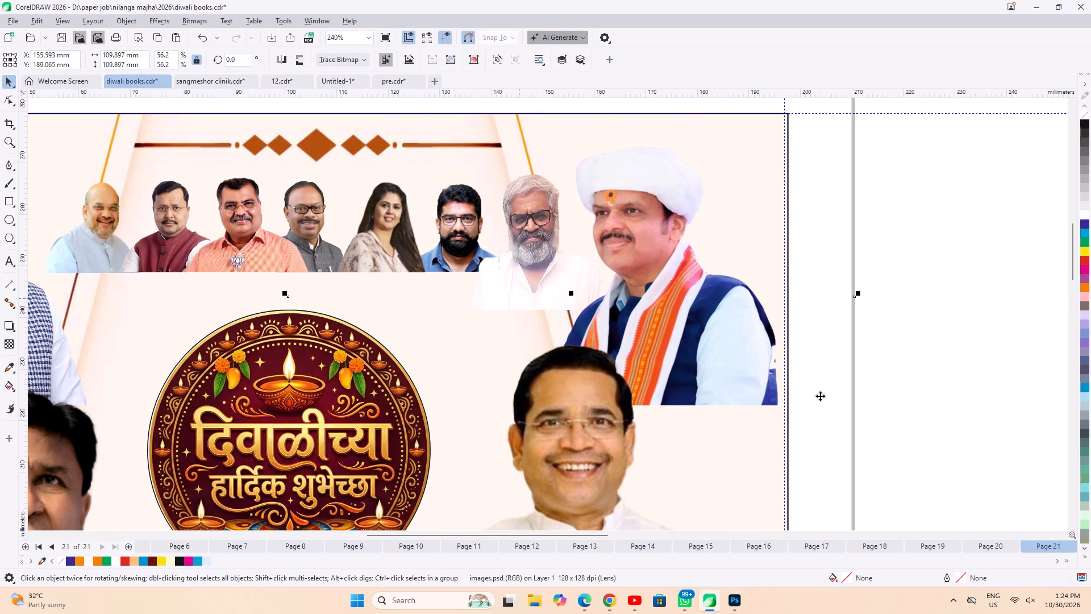
scroll(818, 405, down, 3)
click(911, 146)
drag(911, 144, 562, 376)
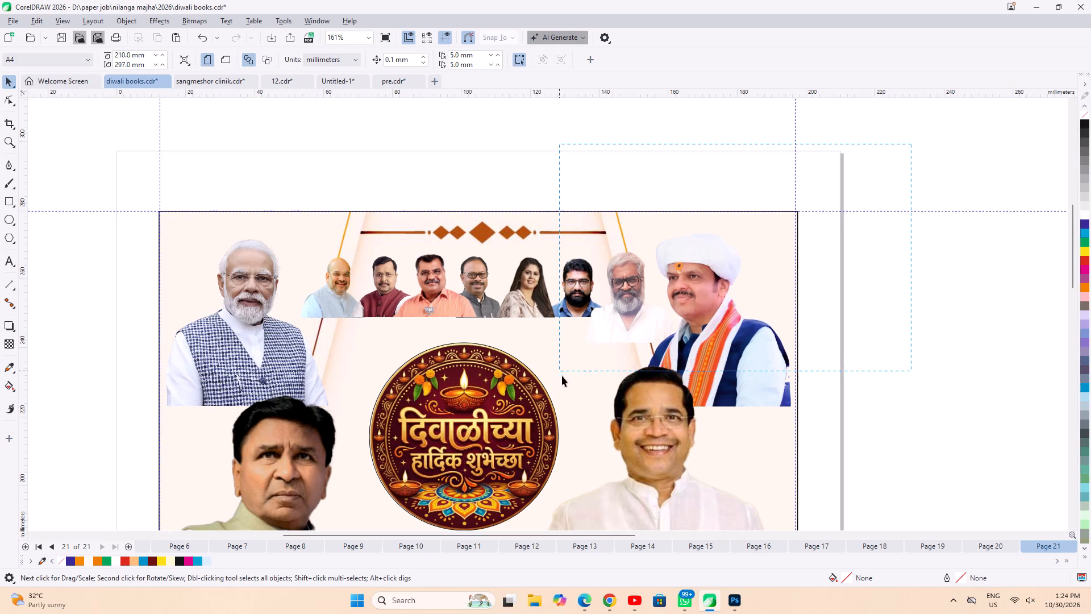
drag(562, 376, 573, 391)
scroll(677, 238, up, 7)
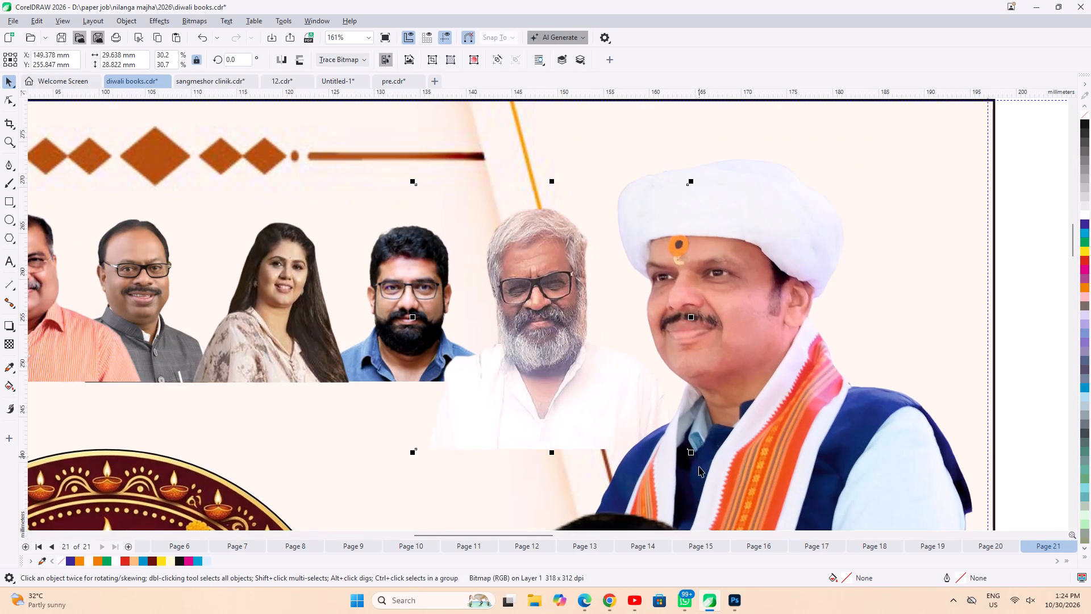
shift+drag(693, 454, 673, 424)
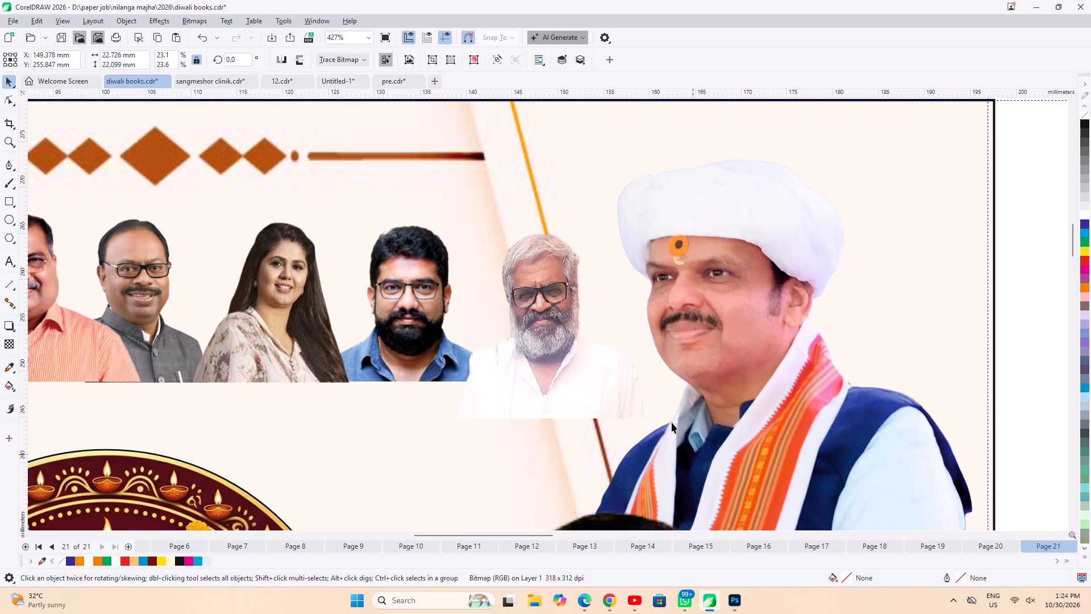
Nudge the grey-bearded man's photo to about X 149.2 mm, Y 256.4 mm, and shrink it to about 20.4 by 19.8 mm.
key(shift+Up)
key(shift+Up)
key(shift+Up)
key(shift+Up)
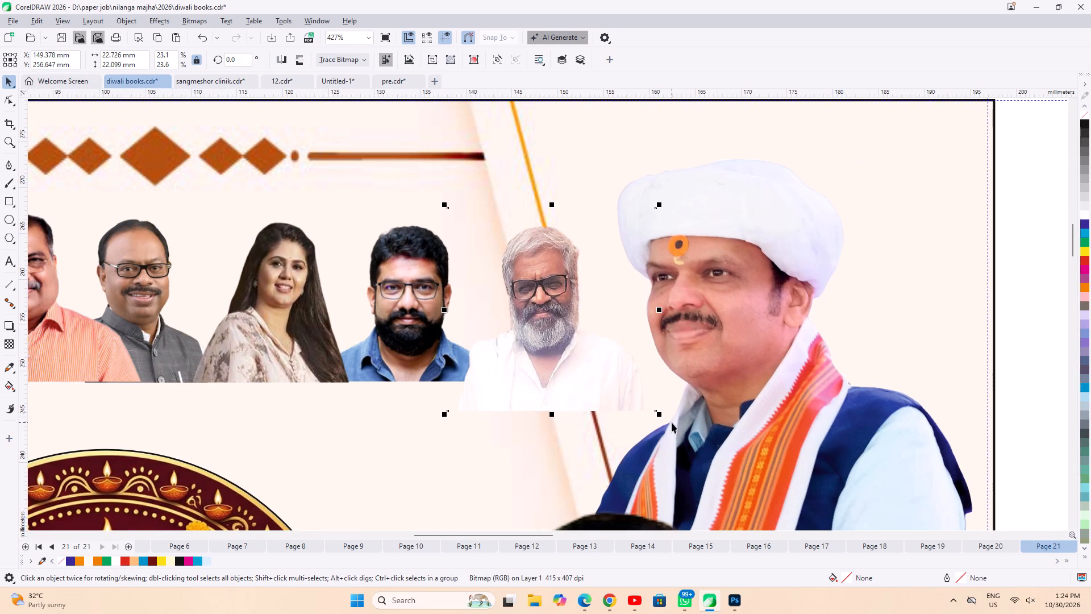
key(shift+Up)
key(shift+Left)
key(shift+Down)
key(shift+Down)
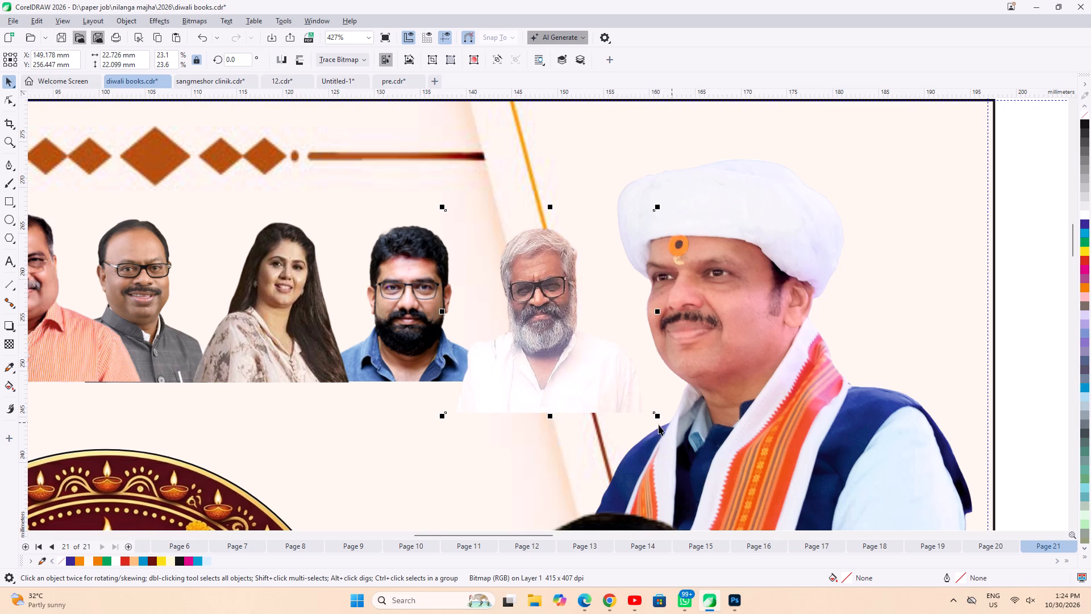
scroll(524, 412, up, 3)
shift+drag(718, 424, 710, 408)
shift+click(709, 408)
click(631, 397)
Nudge the grey-bearded man's photo up and left into line with the row, to about X 148 mm, Y 258 mm.
scroll(600, 404, down, 5)
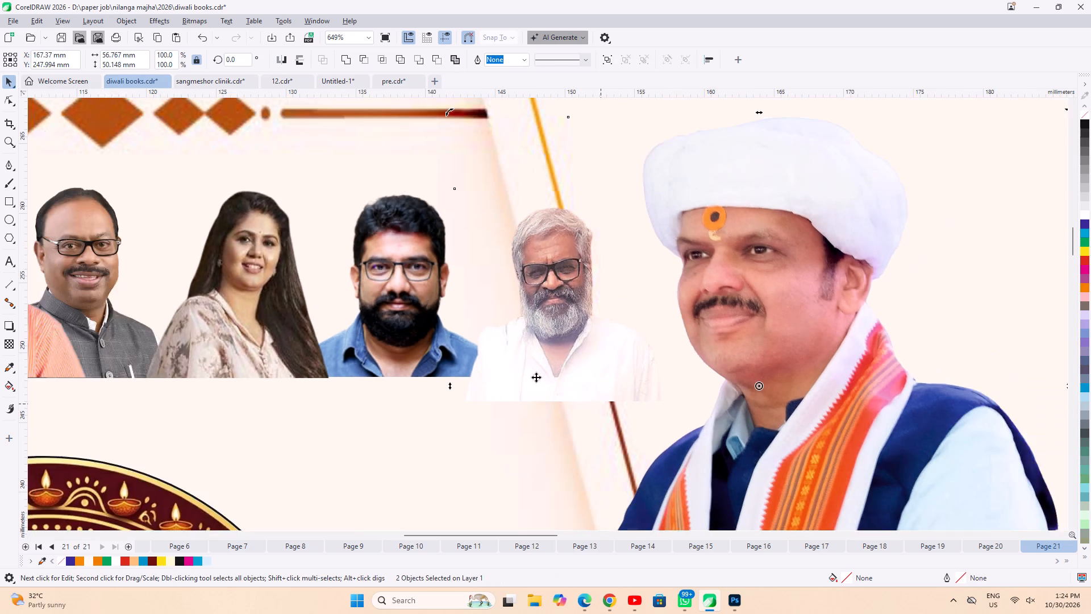
scroll(536, 377, down, 4)
click(898, 273)
click(881, 211)
drag(859, 212, 466, 405)
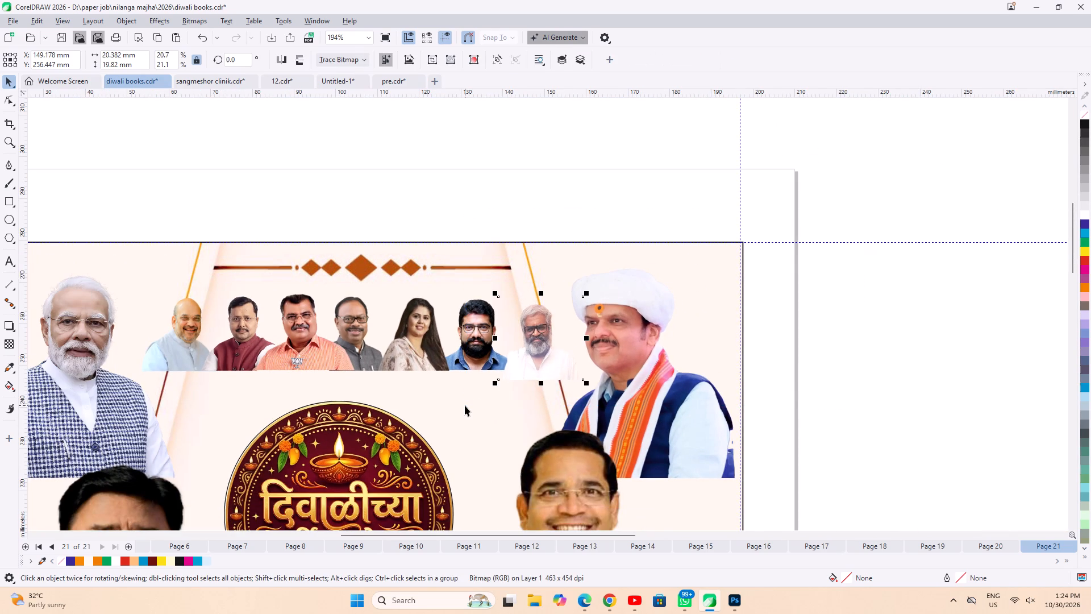
key(shift+Up)
key(shift+Up)
key(shift+Up)
key(shift+Up)
key(shift+Up)
key(shift+Up)
key(shift+Up)
key(shift+Up)
key(shift+Up)
key(shift+Up)
key(shift+Up)
key(shift+Up)
key(shift+Left)
key(shift+Left)
key(shift+Left)
key(shift+Left)
key(shift+Left)
key(shift+Left)
key(shift+Left)
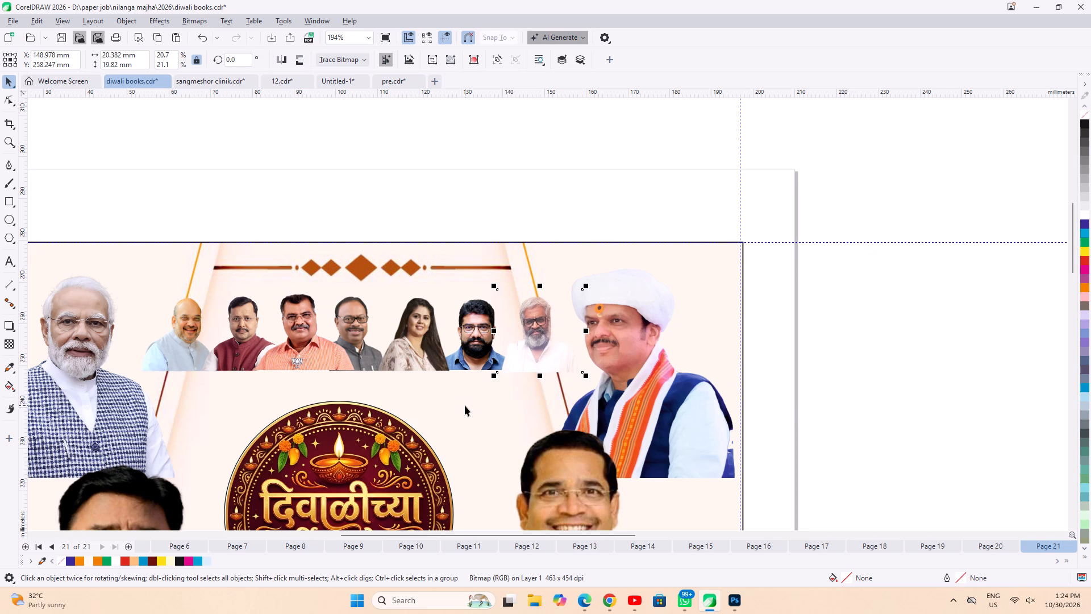
key(shift+Down)
Trim the bottom edge of the grey-bearded man's photo with the Shape tool to match the base of the other row photos.
scroll(533, 345, up, 2)
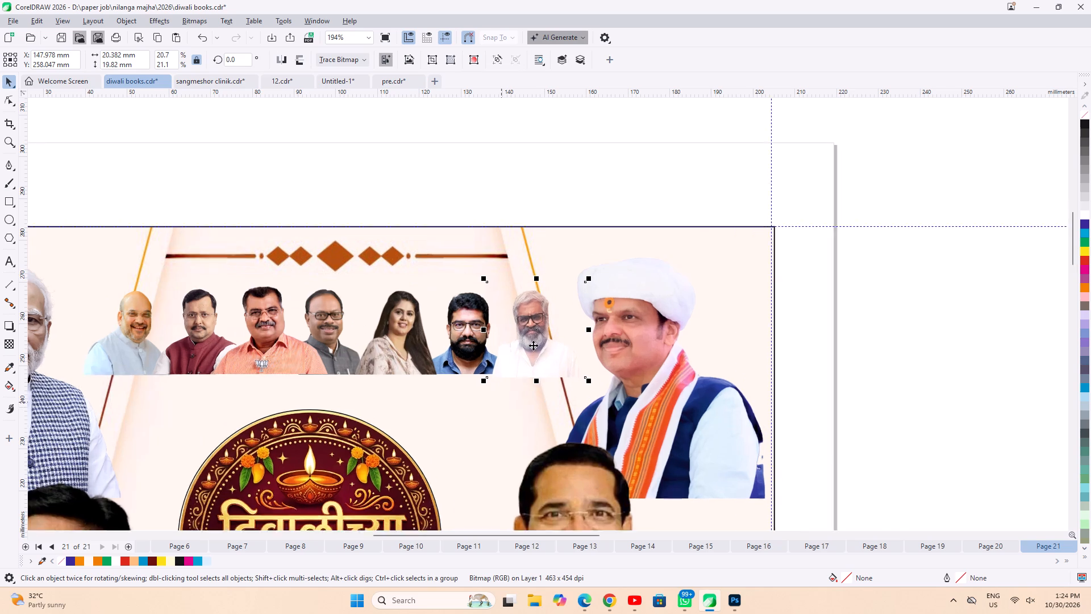
scroll(533, 345, up, 2)
click(9, 99)
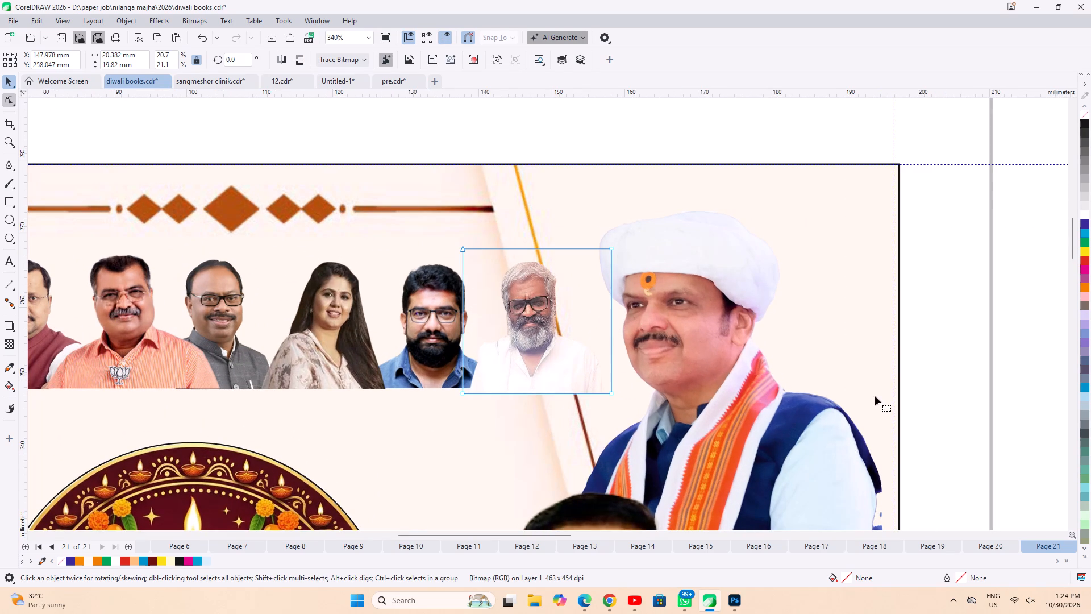
drag(967, 369, 407, 393)
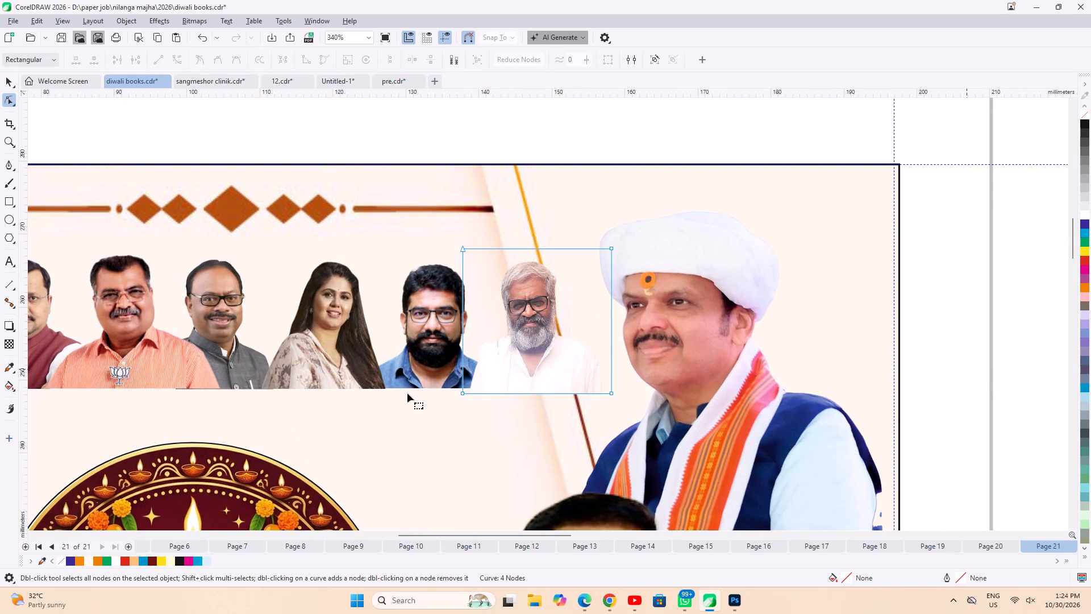
drag(407, 393, 302, 409)
scroll(443, 408, up, 5)
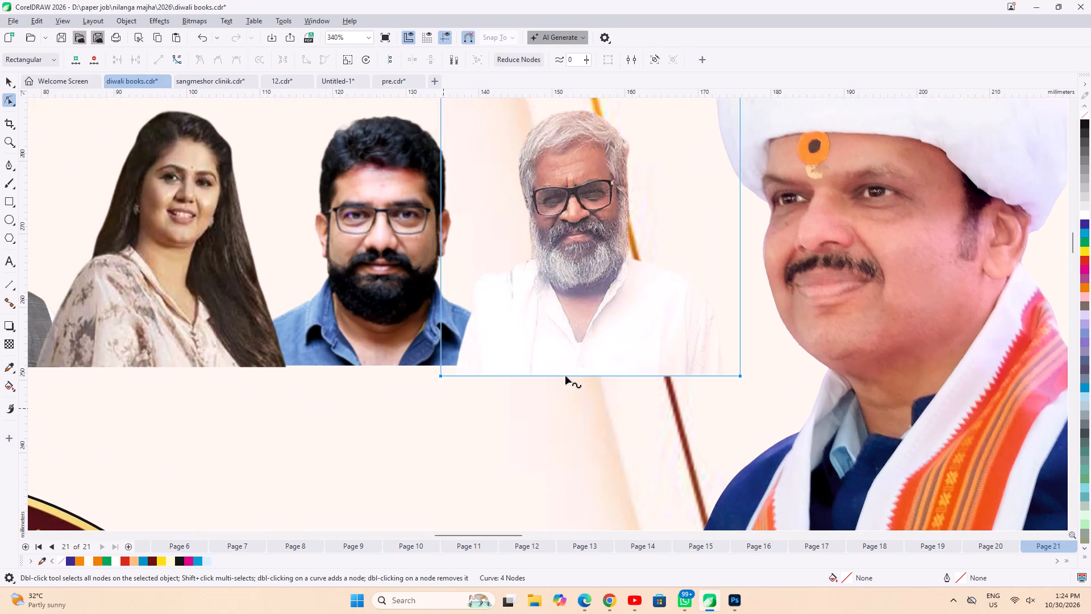
drag(565, 376, 565, 365)
scroll(565, 375, down, 11)
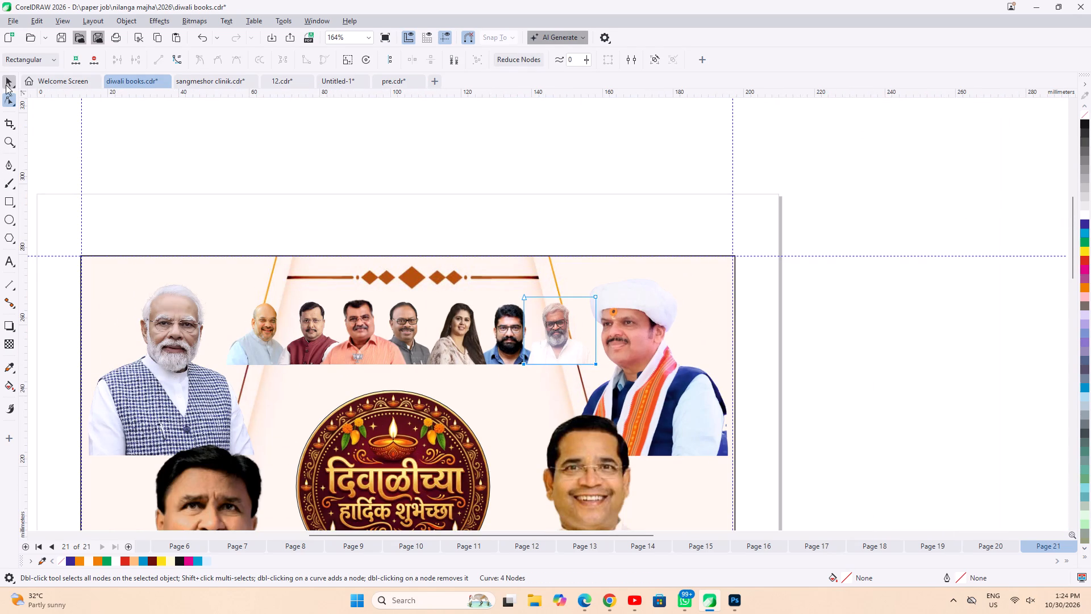
click(6, 85)
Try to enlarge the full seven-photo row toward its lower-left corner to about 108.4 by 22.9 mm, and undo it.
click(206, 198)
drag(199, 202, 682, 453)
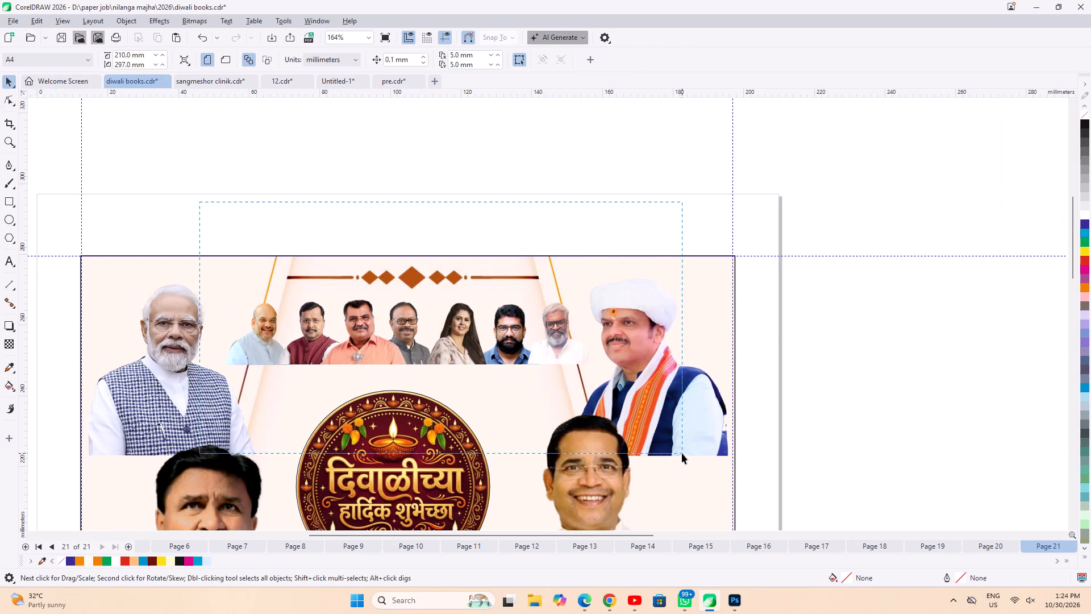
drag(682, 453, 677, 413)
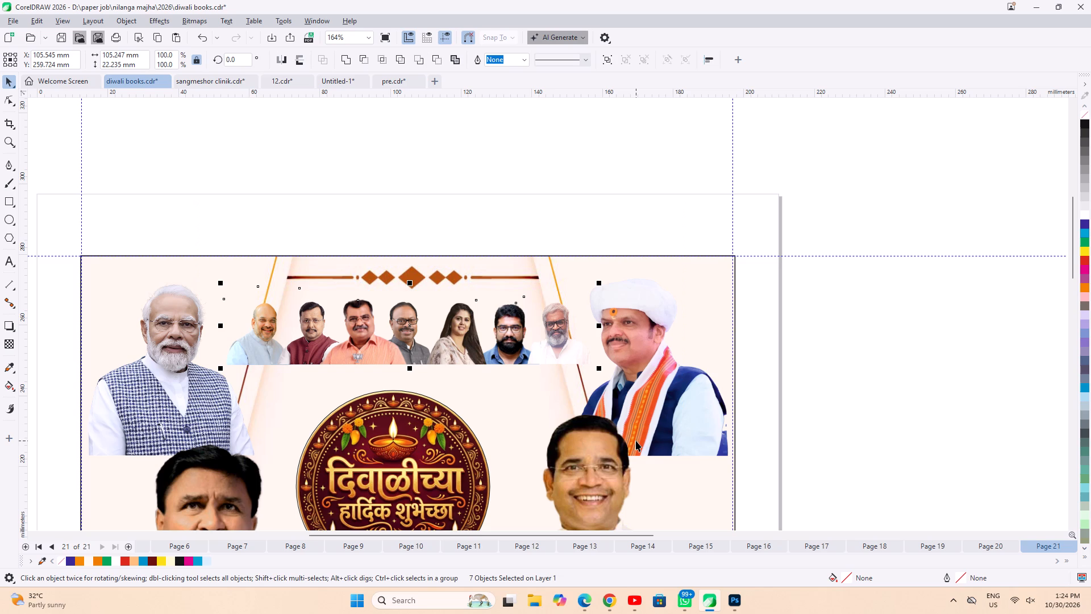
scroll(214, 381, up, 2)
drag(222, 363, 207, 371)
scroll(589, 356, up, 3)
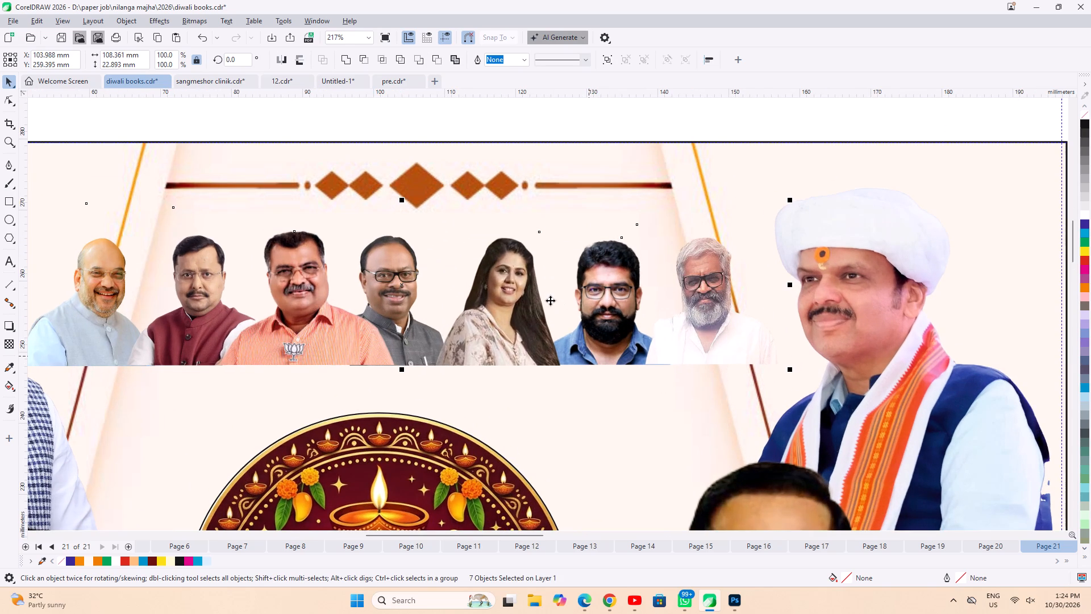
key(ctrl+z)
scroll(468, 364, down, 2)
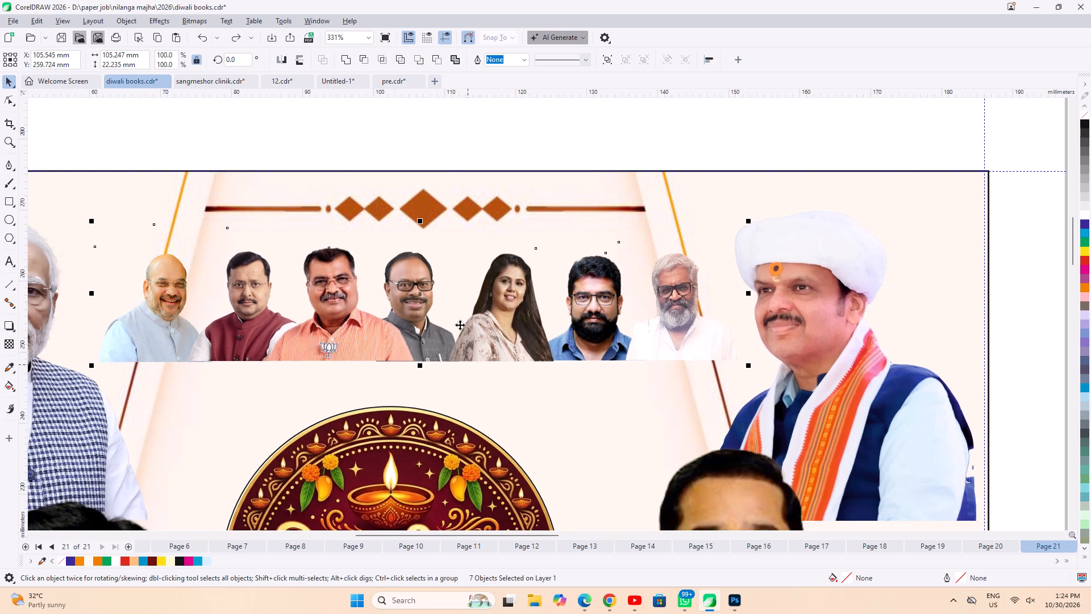
Nudge the photo of the bald man in the grey kurta right within the row, to about X 106.7 mm.
click(444, 168)
ctrl+click(429, 293)
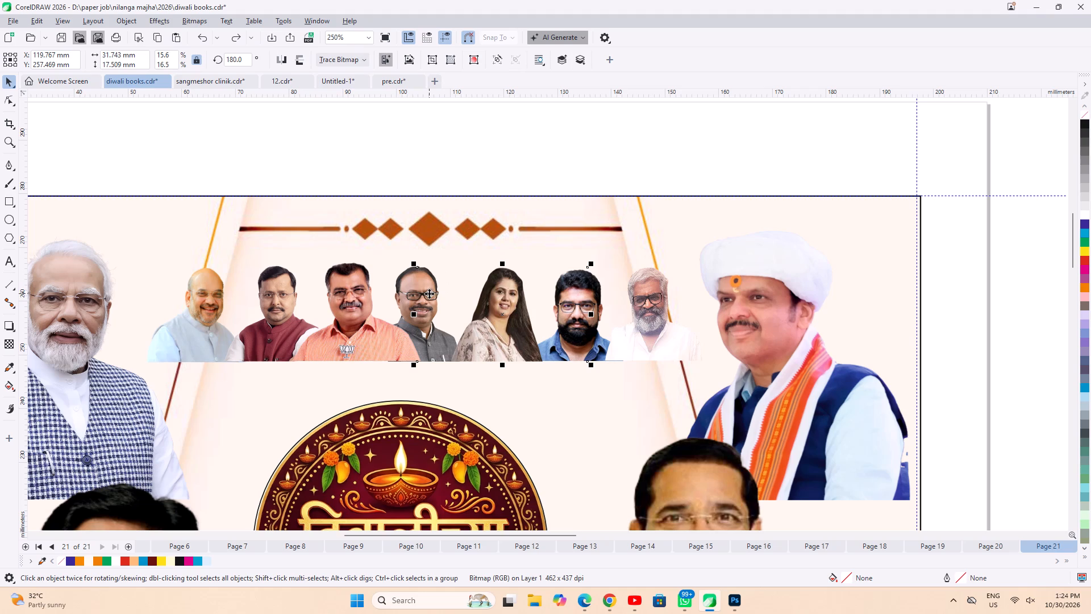
ctrl+click(400, 290)
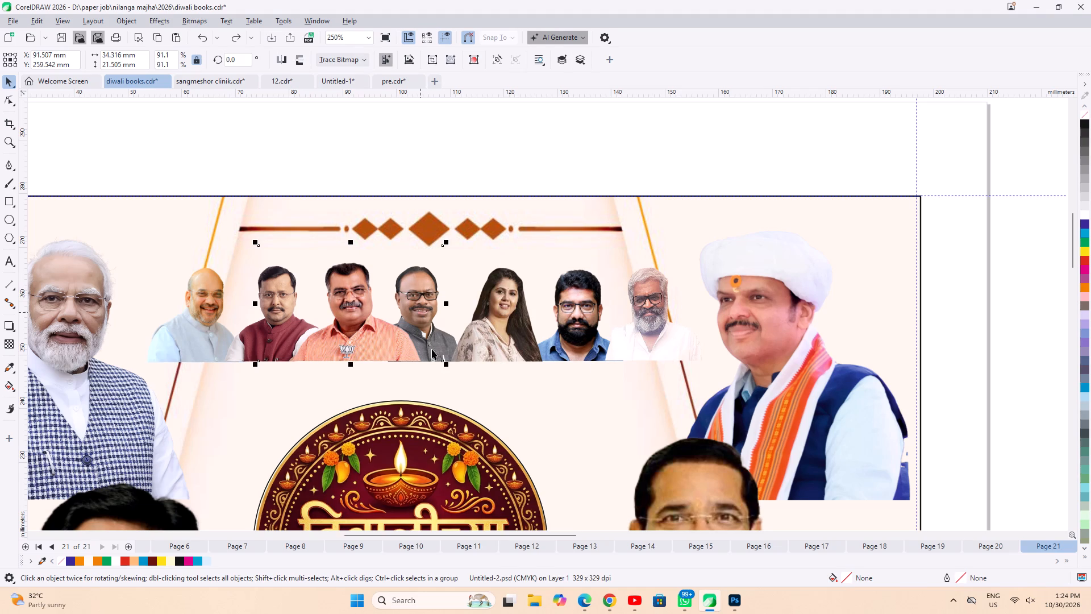
ctrl+click(434, 360)
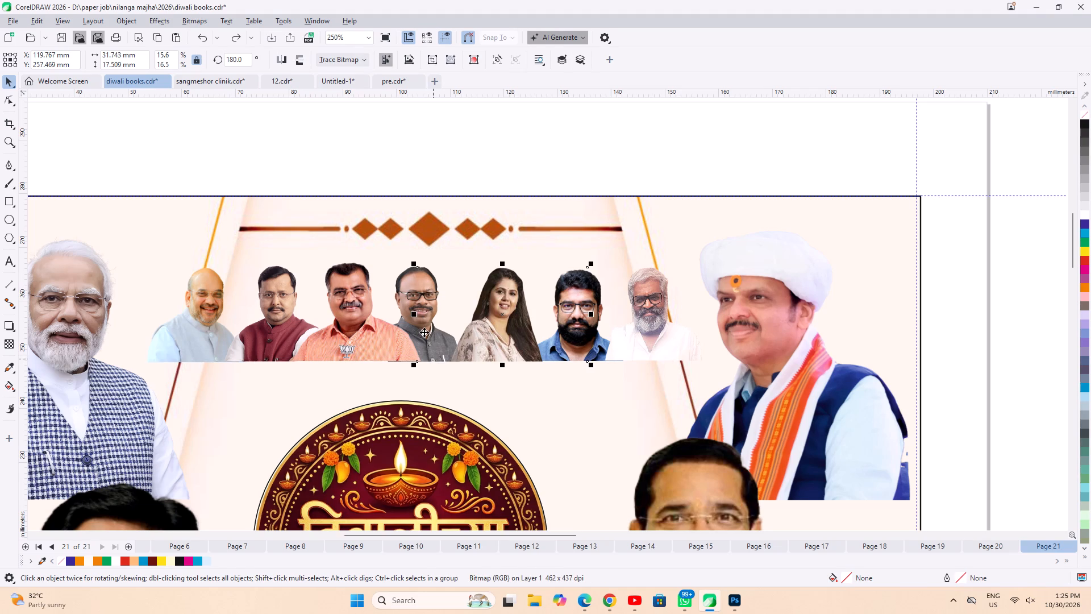
ctrl+click(424, 332)
click(332, 131)
drag(320, 132, 526, 464)
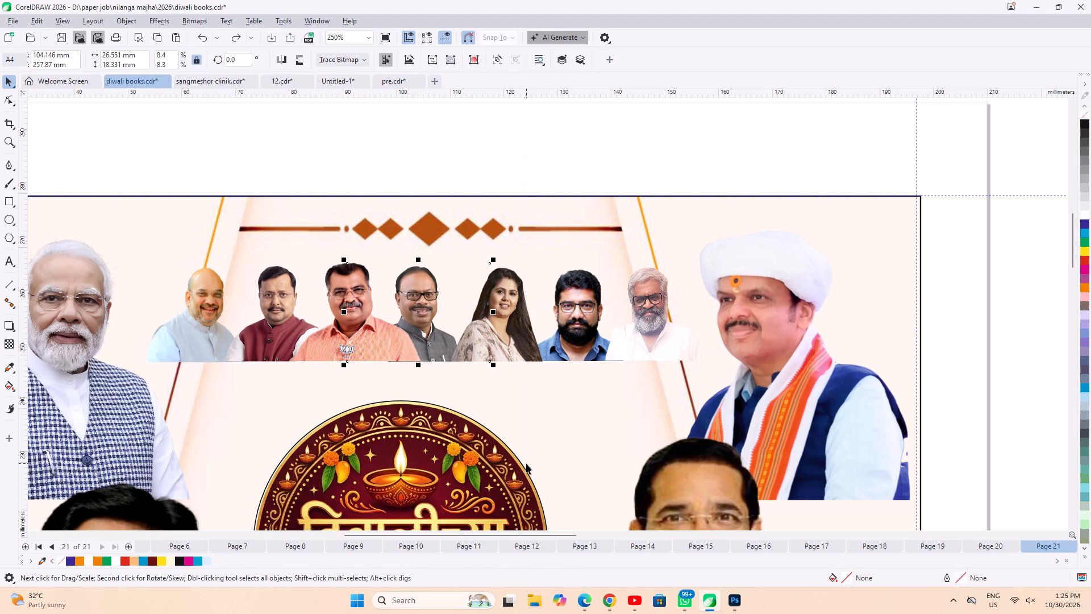
key(shift+Right)
key(shift+Right)
key(shift+Right)
key(shift+Right)
key(shift+Right)
key(shift+Right)
key(shift+Right)
key(shift+Right)
key(shift+Right)
key(shift+Right)
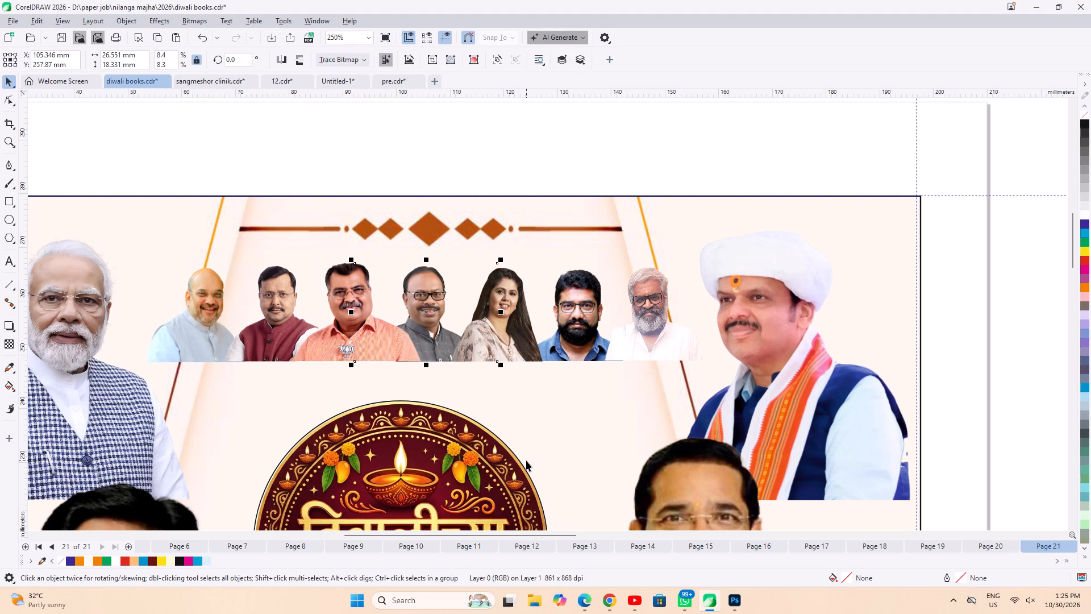
key(shift+Right)
key(shift+Right)
key(shift+Right)
key(shift+Right)
key(shift+Right)
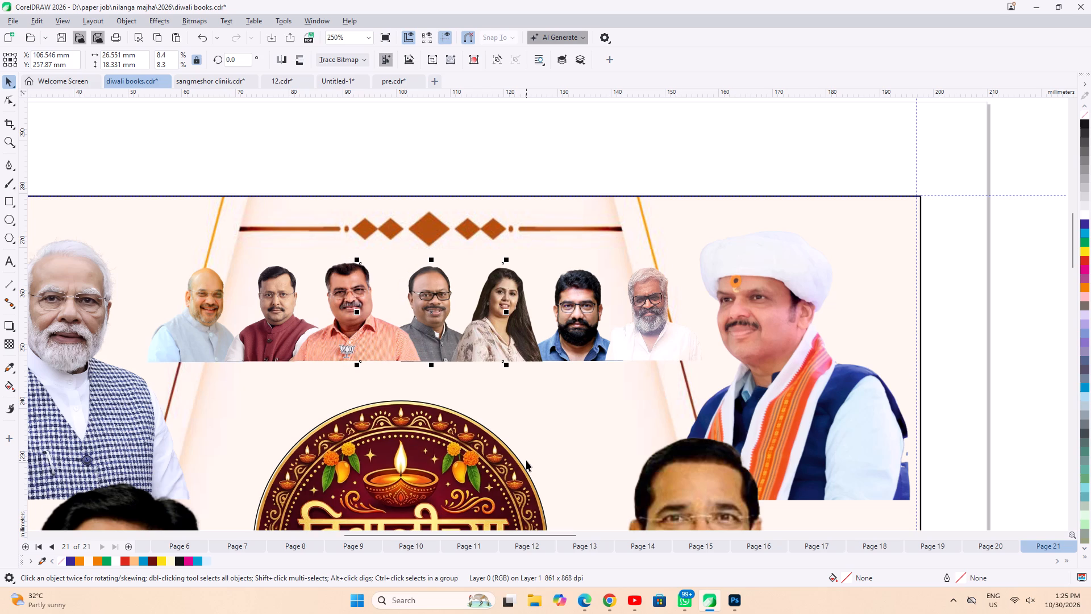
key(shift+Right)
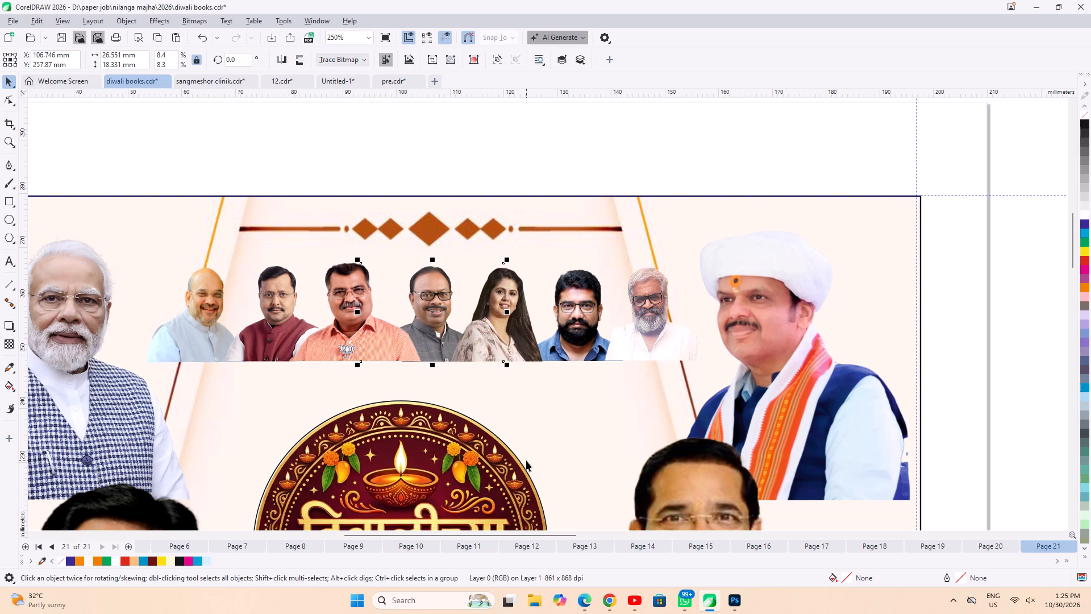
Enlarge the full seven-photo row proportionally to about 113.3 by 23.9 mm.
click(153, 144)
scroll(657, 362, down, 3)
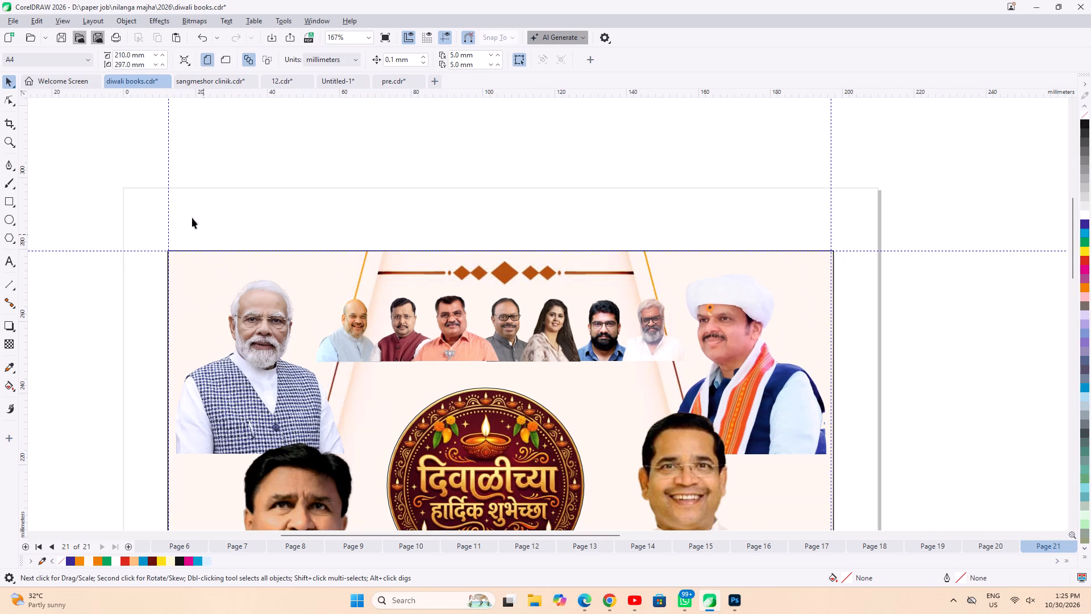
drag(165, 175, 761, 408)
scroll(381, 351, up, 2)
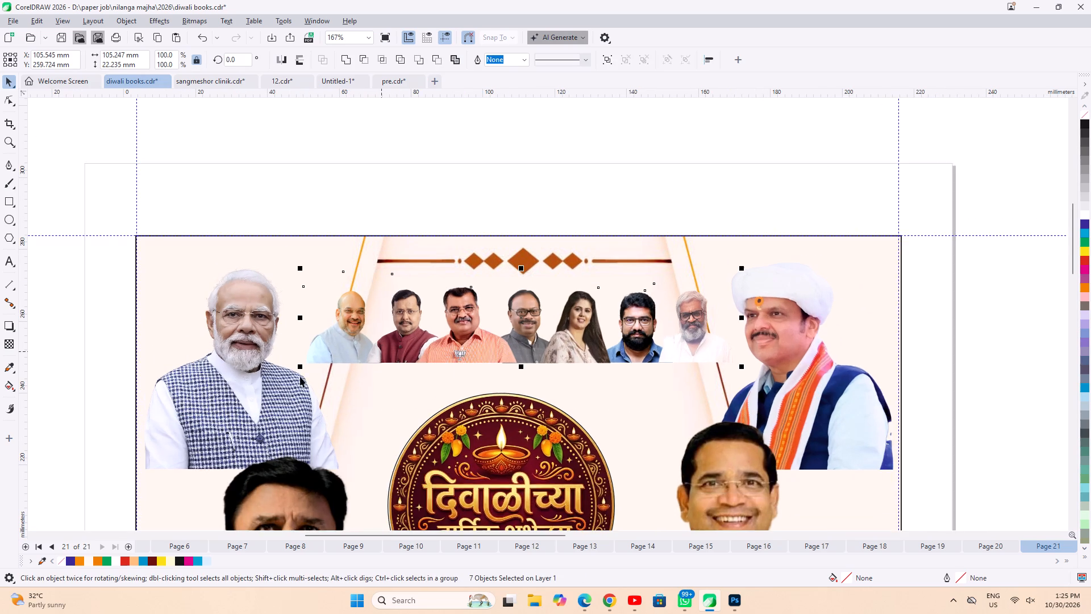
drag(287, 372, 239, 395)
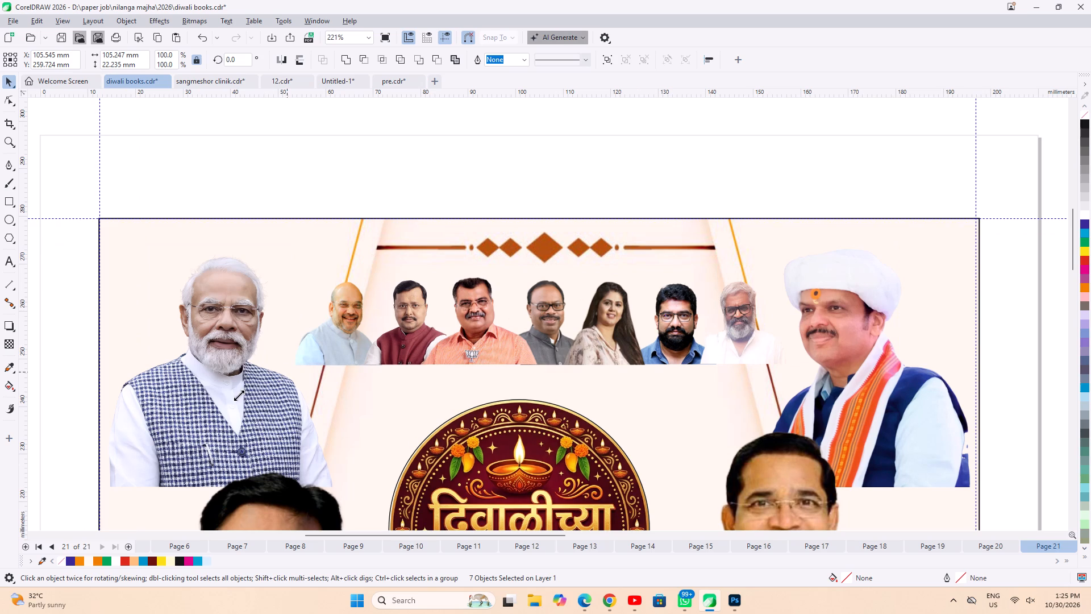
drag(239, 395, 238, 396)
scroll(240, 393, up, 2)
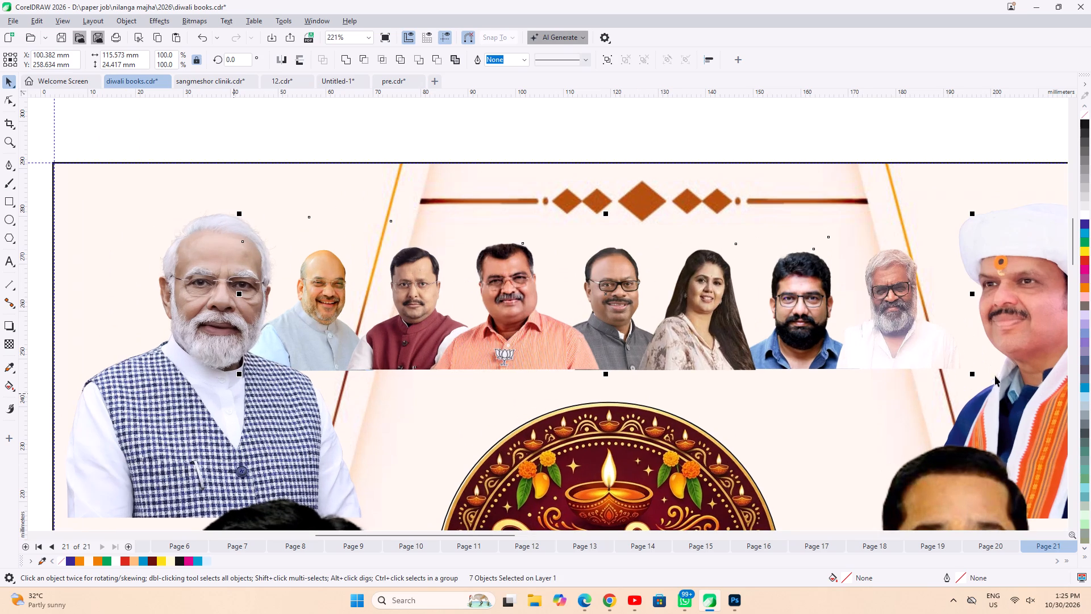
drag(975, 377, 1001, 385)
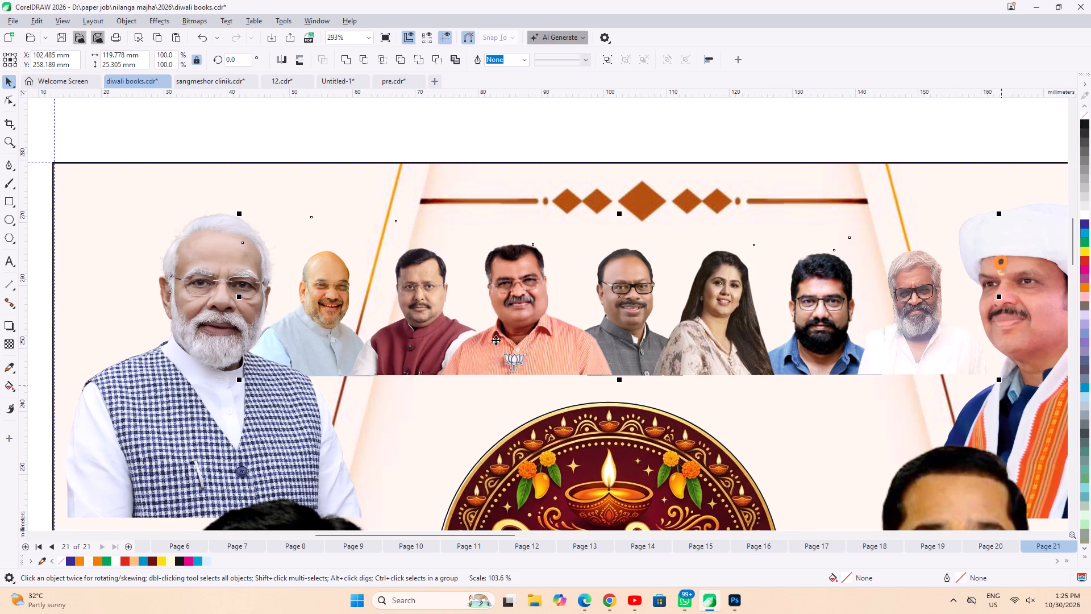
shift+drag(236, 379, 255, 385)
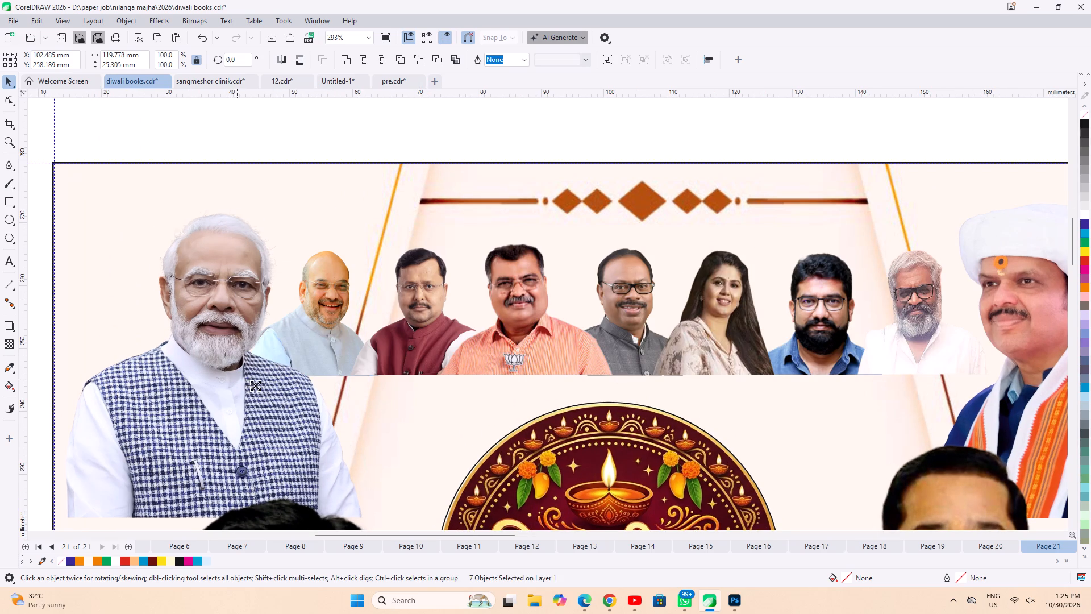
shift+drag(255, 385, 256, 386)
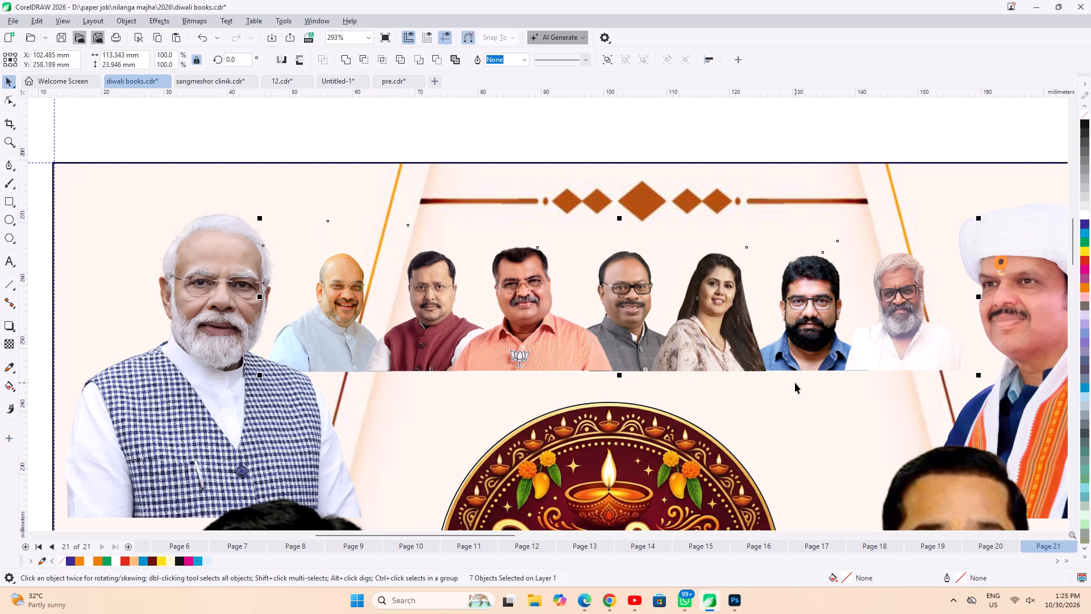
Nudge the seven-photo row right and up to about X 104.3 mm, Y 259.8 mm, between the two large upper portraits.
key(shift+Right)
key(shift+Right)
key(shift+Right)
key(shift+Right)
key(shift+Right)
key(shift+Right)
key(shift+Right)
key(shift+Right)
key(shift+Right)
key(shift+Right)
key(shift+Right)
key(shift+Right)
key(shift+Right)
key(shift+Right)
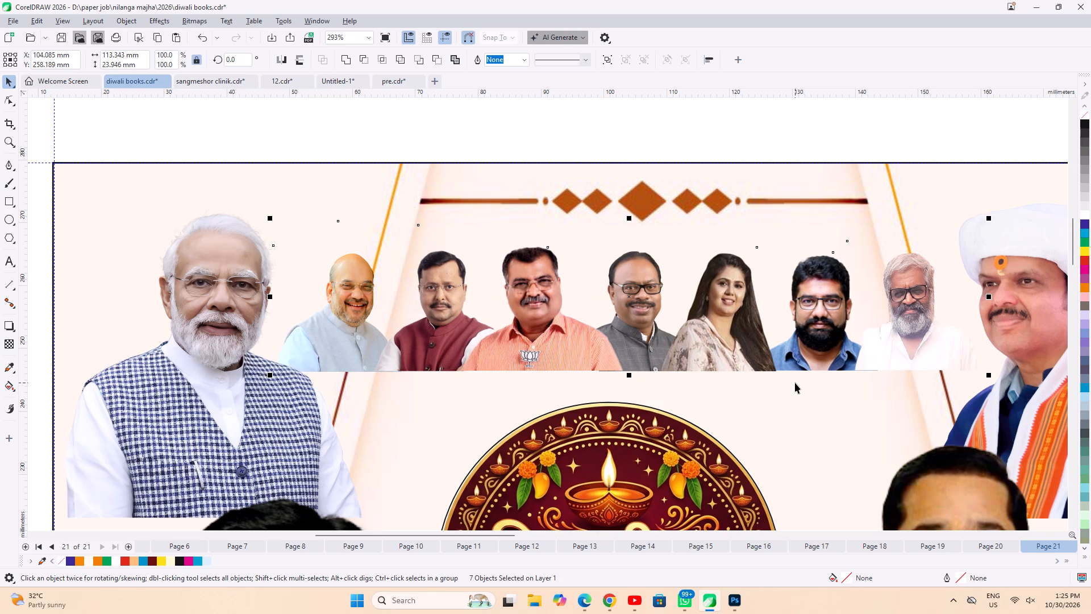
key(shift+Right)
key(shift+Up)
key(shift+Up)
key(shift+Up)
key(shift+Up)
key(shift+Up)
key(shift+Up)
key(shift+Up)
key(shift+Up)
key(shift+Up)
key(shift+Up)
key(shift+Up)
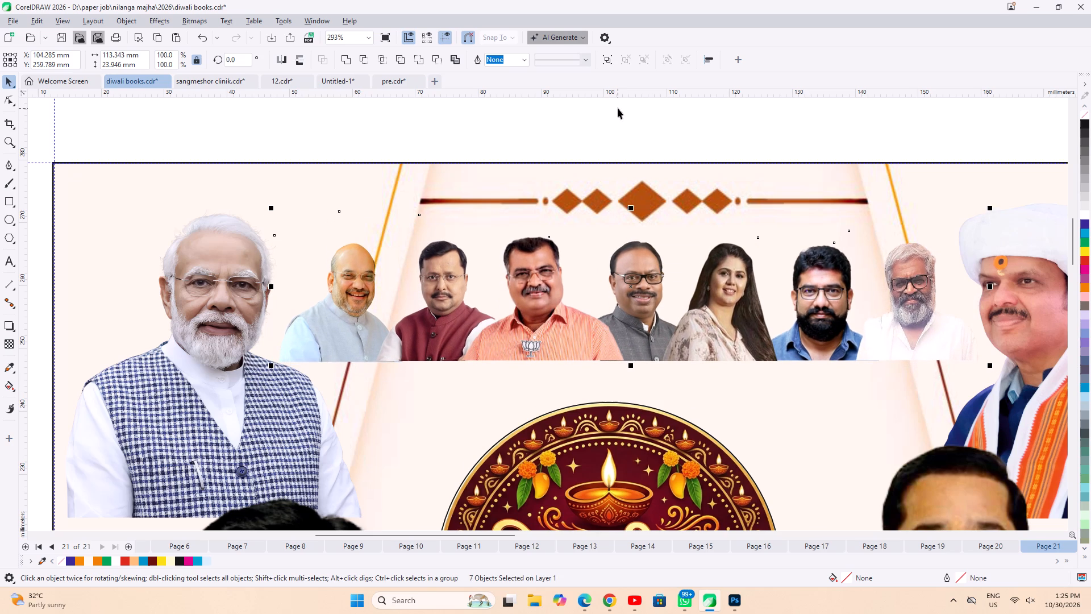
Shrink the photo of the man in the white shirt with folded hands about its centre to about 106.6 mm square.
scroll(523, 88, down, 5)
scroll(617, 71, down, 4)
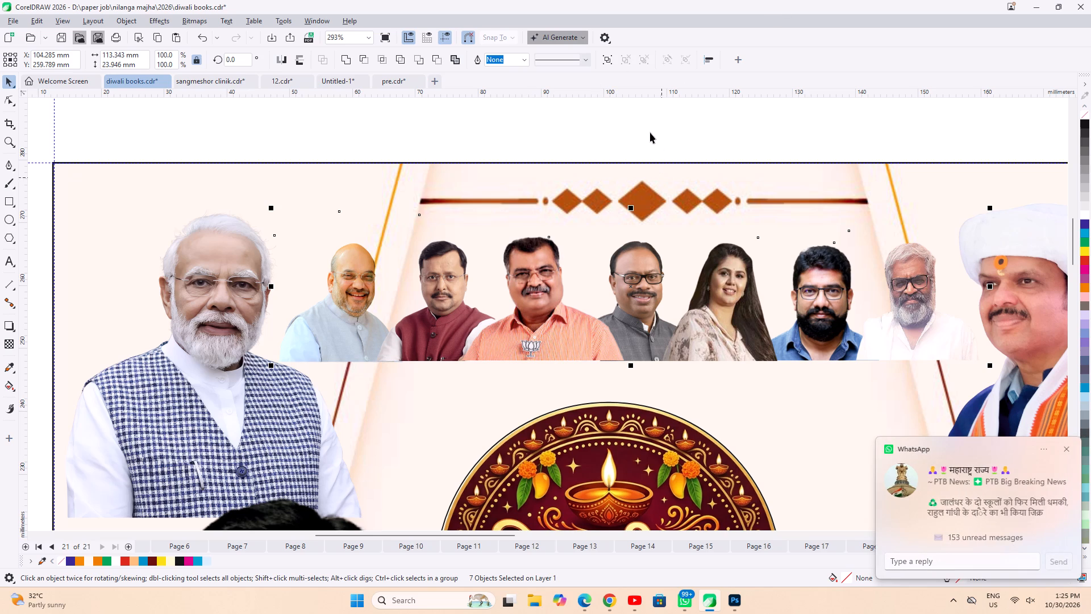
double_click(649, 122)
scroll(342, 122, down, 6)
click(835, 292)
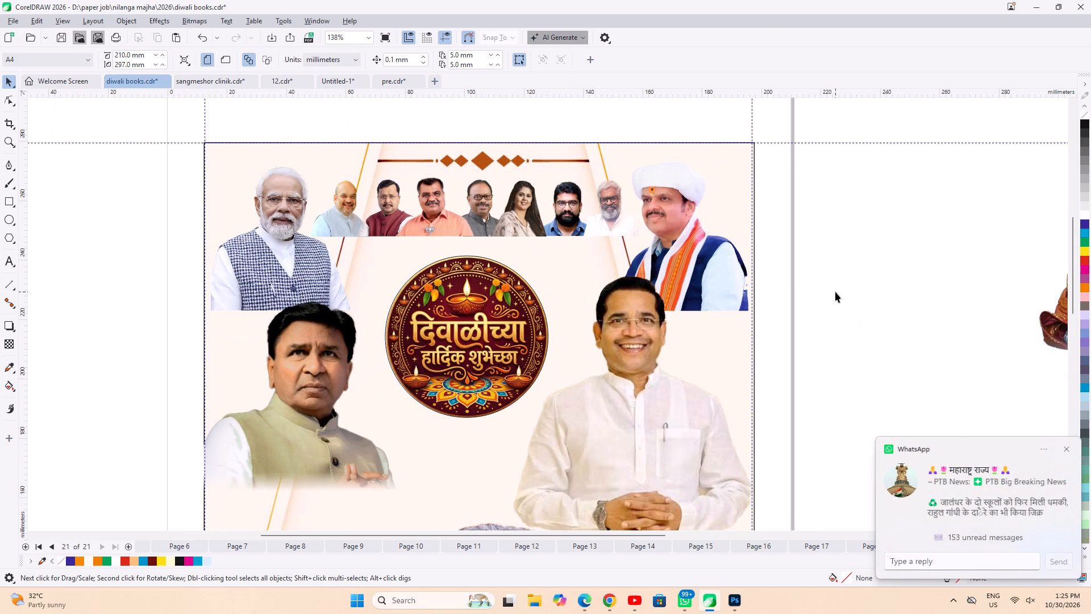
click(645, 332)
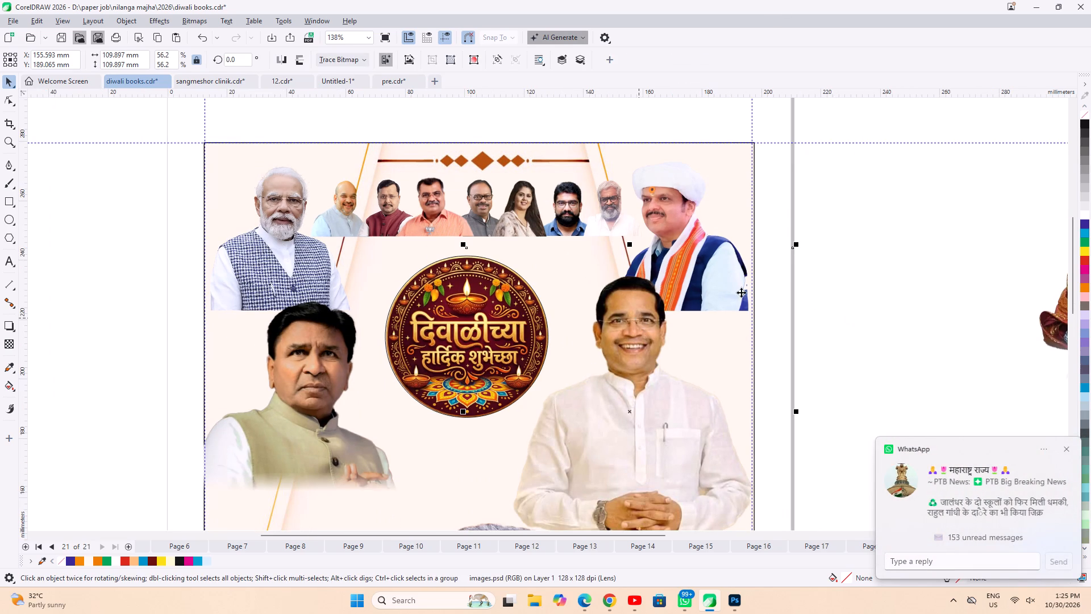
shift+drag(798, 246, 797, 251)
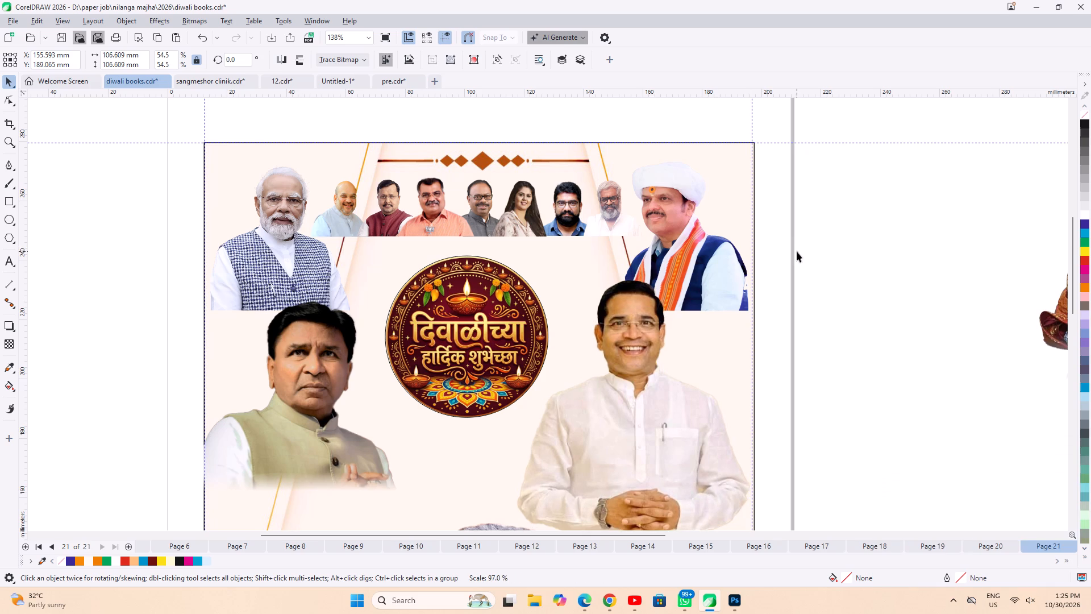
Fade the bottom edge of the white-turbaned man's photo into the background with a vertical linear transparency, ending just above the photo's base.
click(721, 270)
click(661, 179)
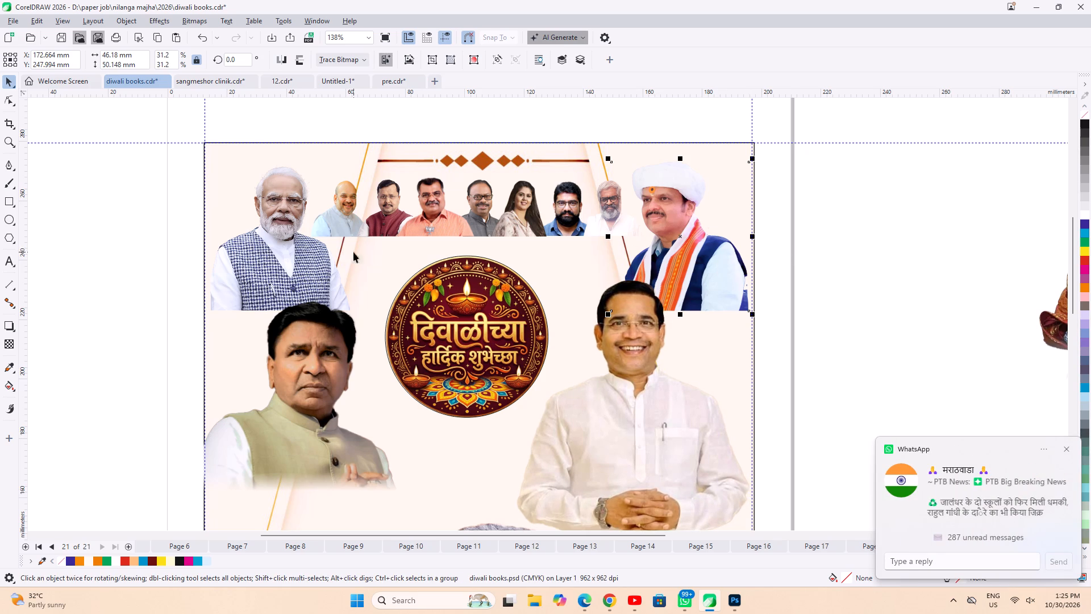
click(14, 345)
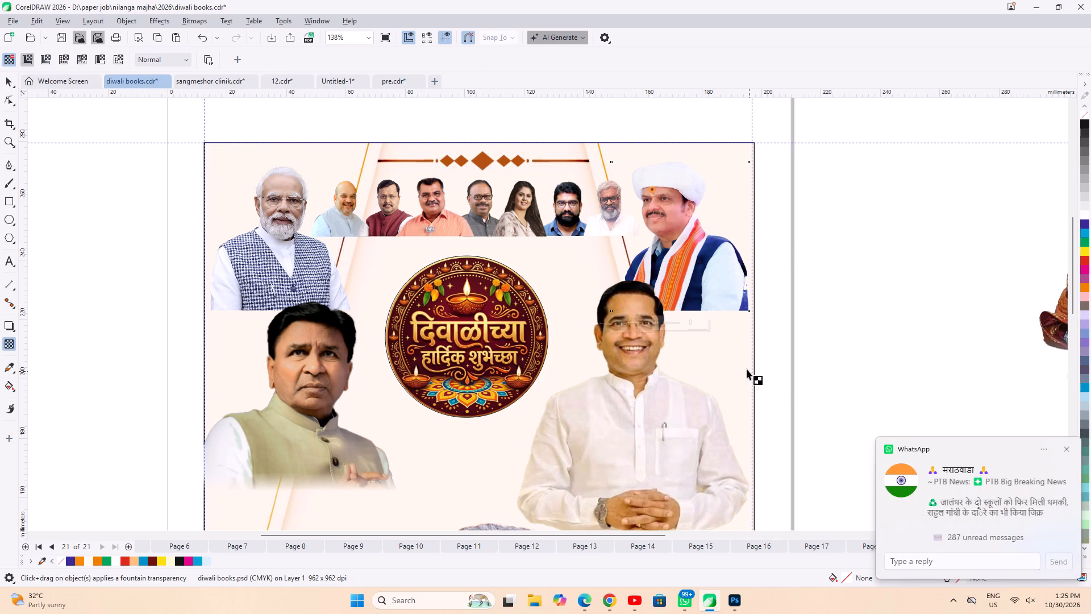
scroll(739, 342, up, 5)
shift+drag(647, 217, 652, 285)
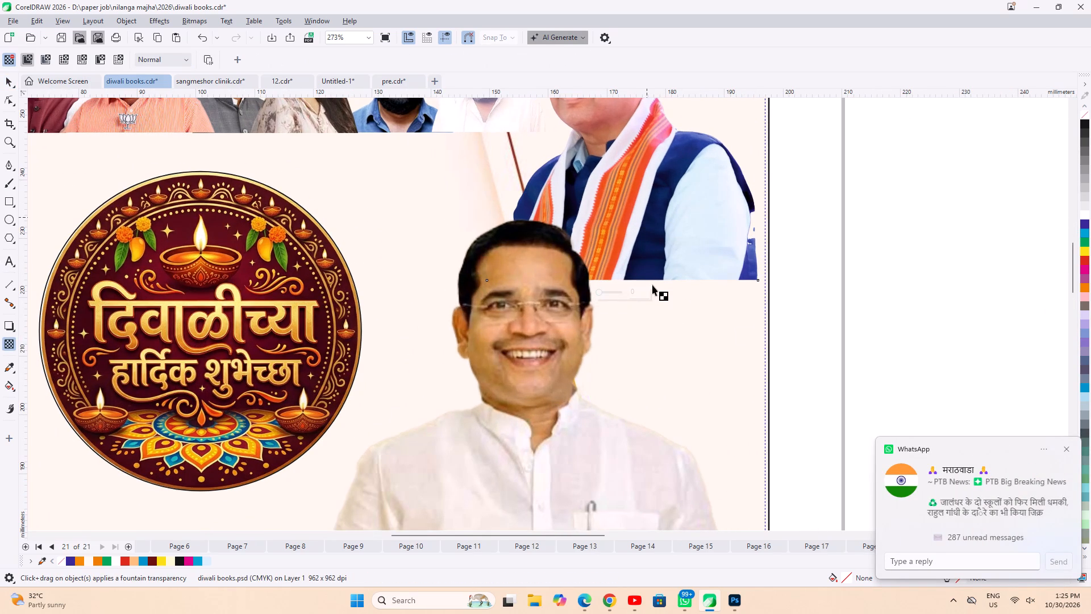
shift+drag(652, 285, 652, 285)
ctrl+drag(647, 222, 647, 247)
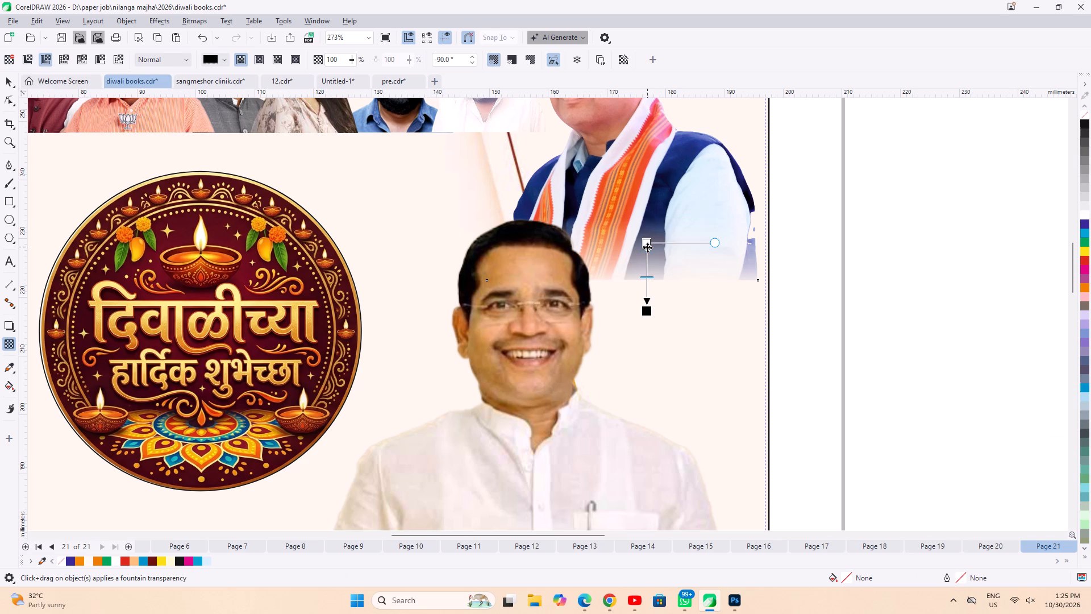
ctrl+drag(647, 247, 647, 240)
key(ctrl+z)
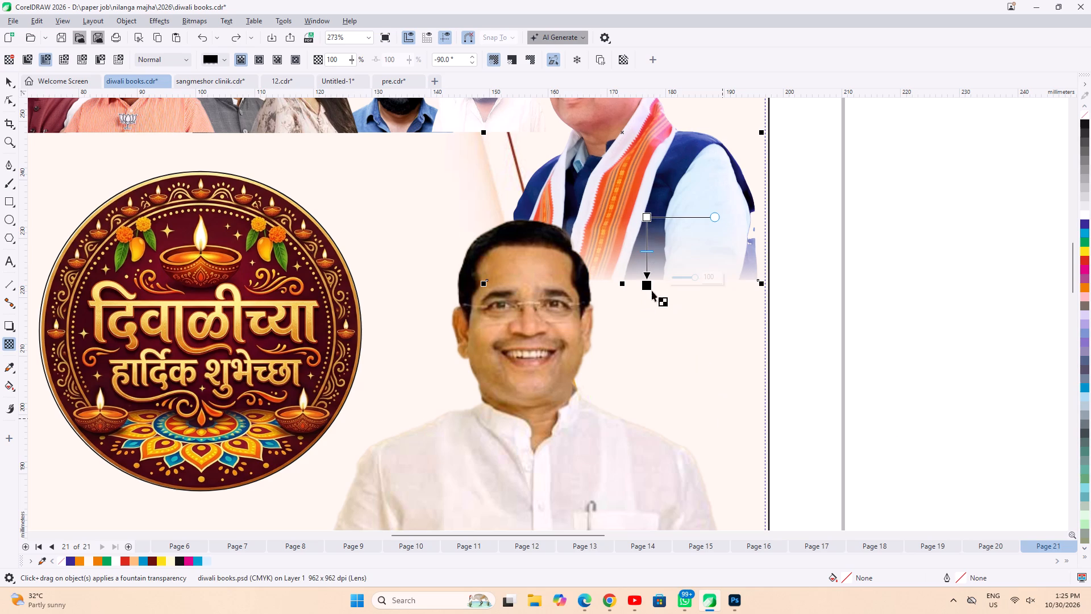
ctrl+drag(649, 287, 647, 262)
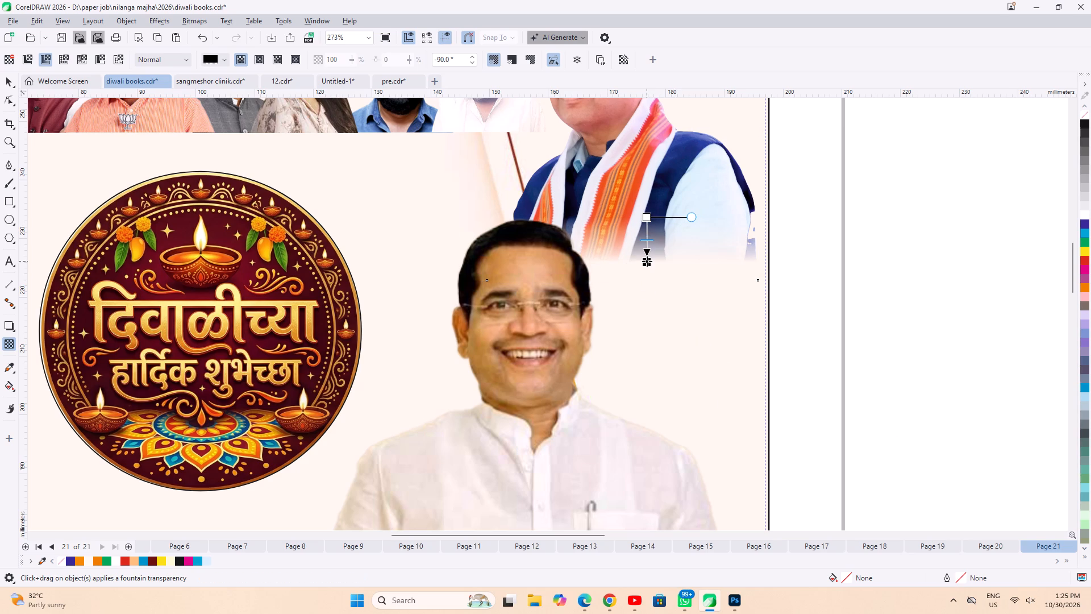
Fade the bottom edge of the white-bearded man's photo in the checked vest with a matching downward linear transparency, starting at the lower vest.
scroll(647, 261, down, 9)
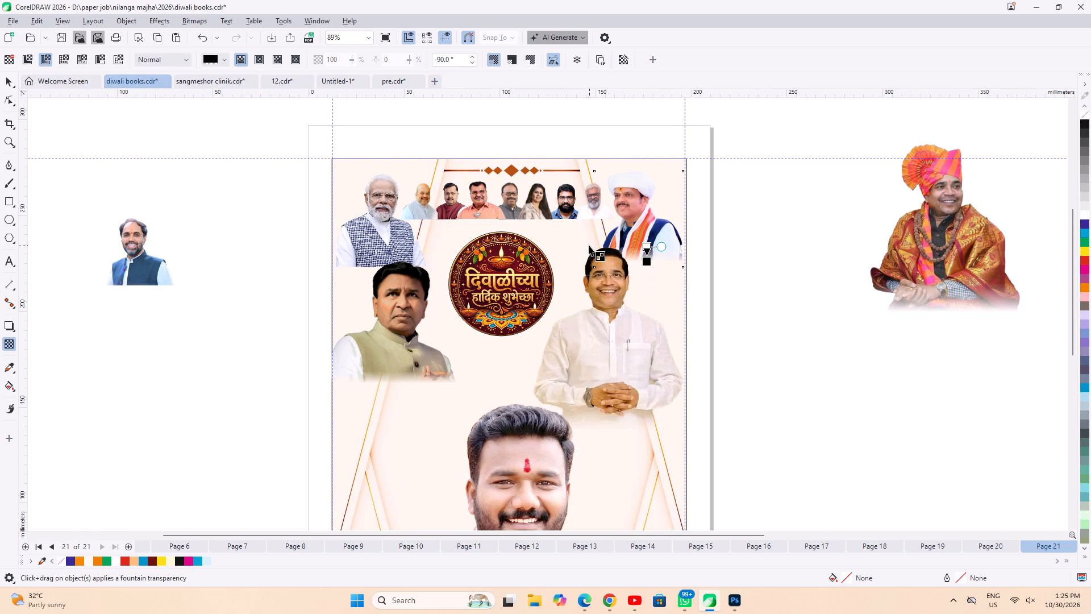
scroll(591, 239, down, 3)
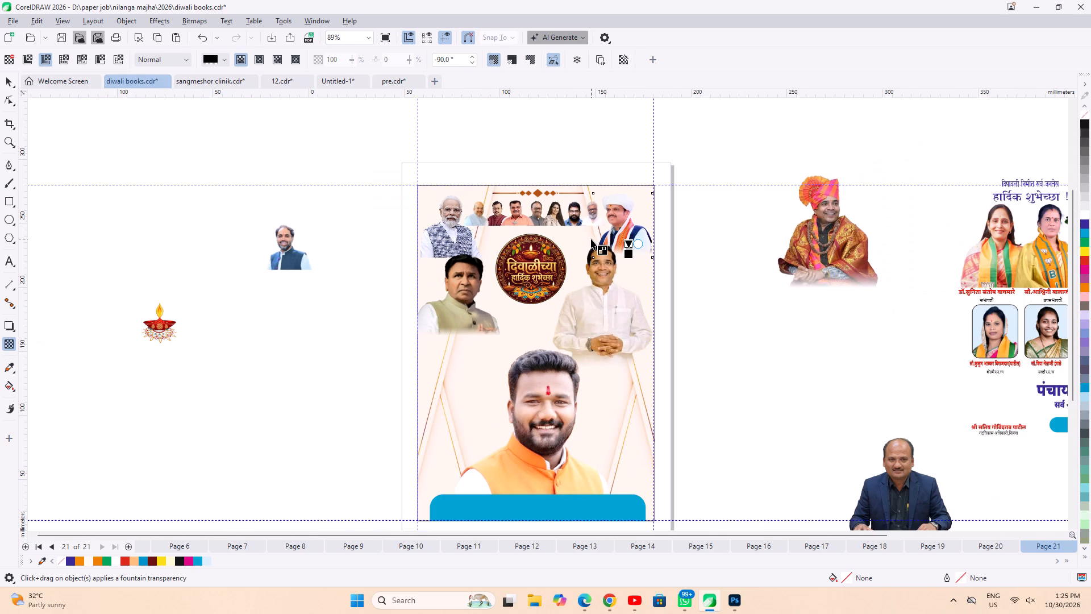
scroll(526, 241, up, 2)
ctrl+click(417, 238)
scroll(417, 238, up, 5)
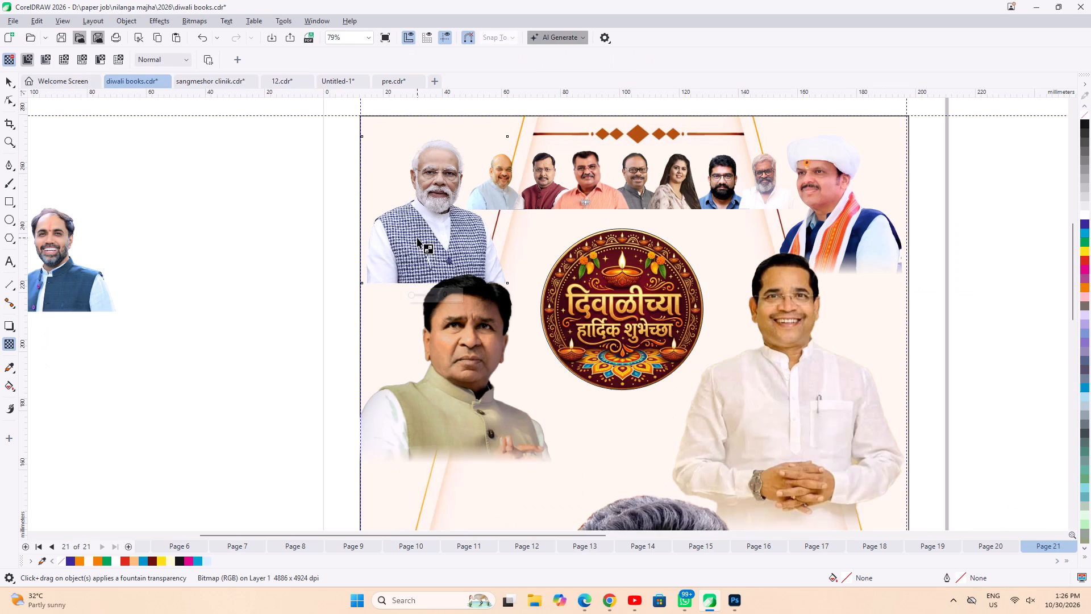
ctrl+click(394, 259)
shift+drag(428, 262, 426, 290)
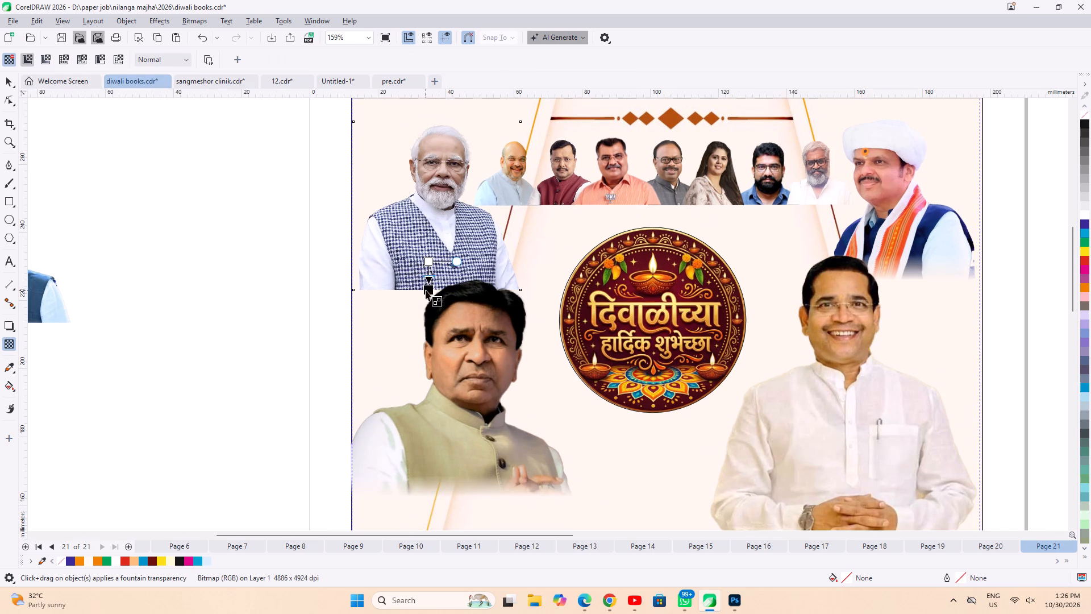
scroll(425, 283, up, 6)
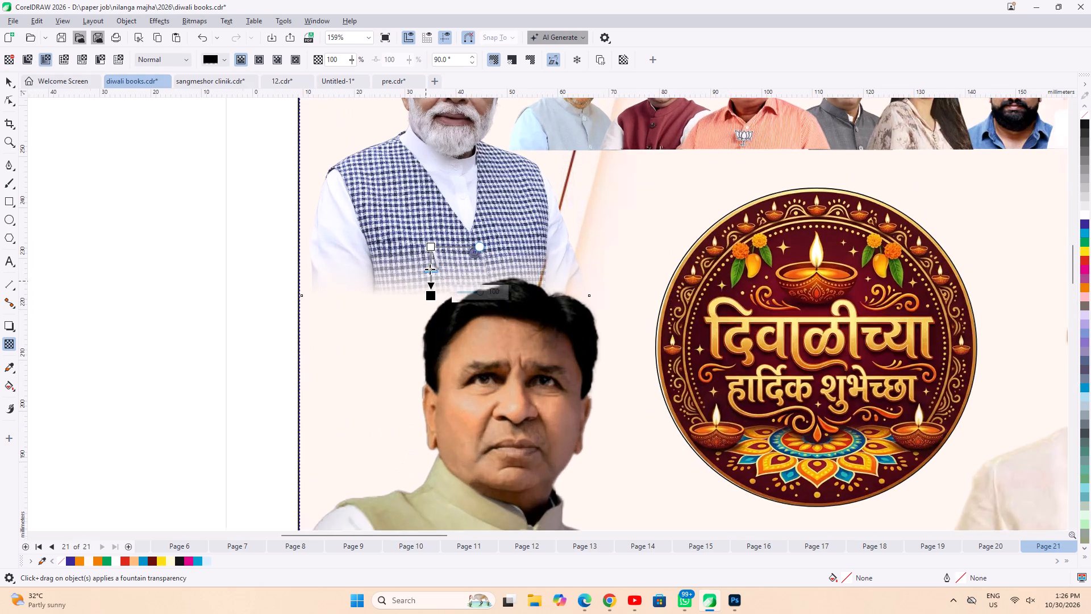
ctrl+drag(434, 239, 434, 224)
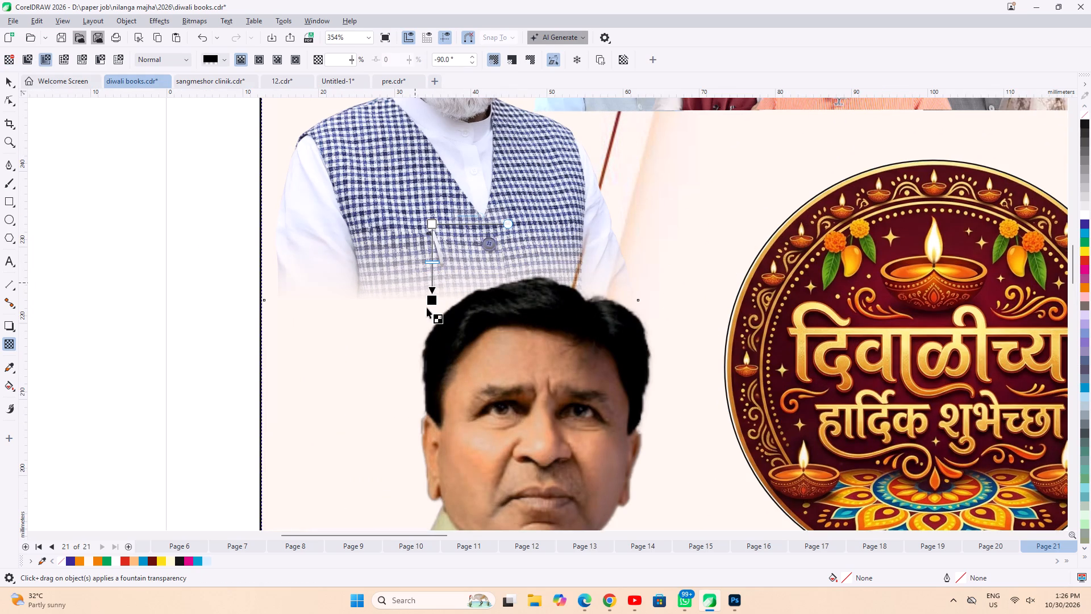
click(5, 88)
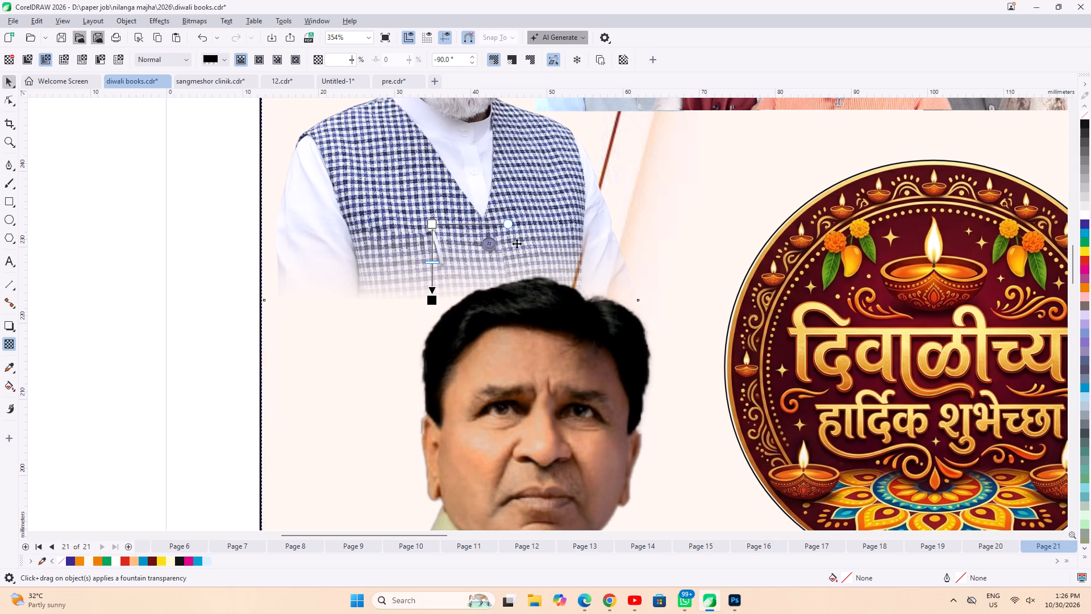
scroll(495, 265, up, 3)
scroll(319, 254, down, 16)
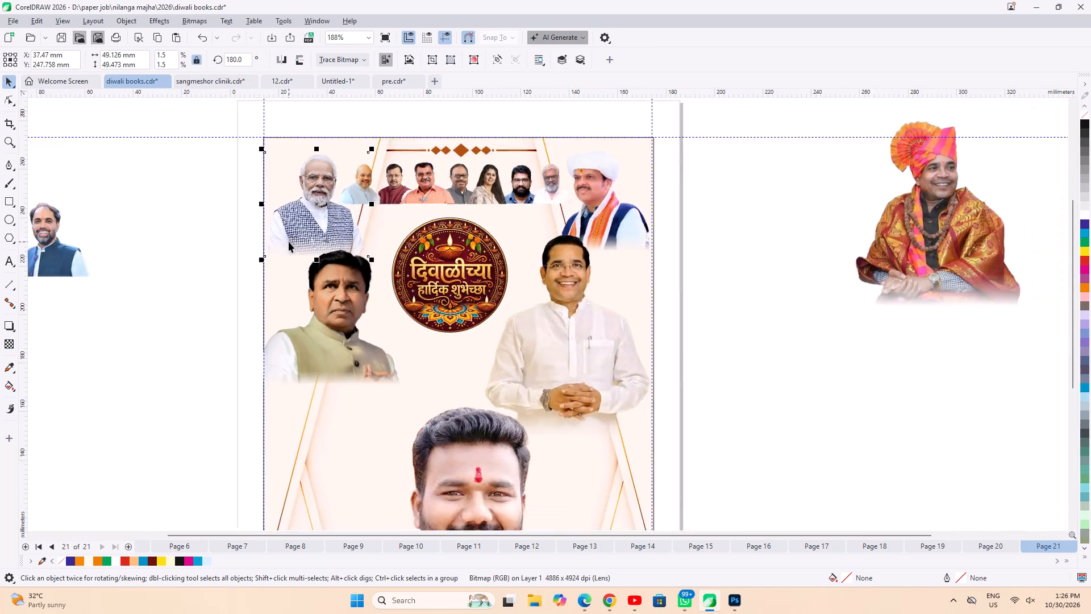
Bring the photo of the man in the olive vest to the front of the layer.
click(219, 285)
scroll(439, 258, up, 2)
click(290, 276)
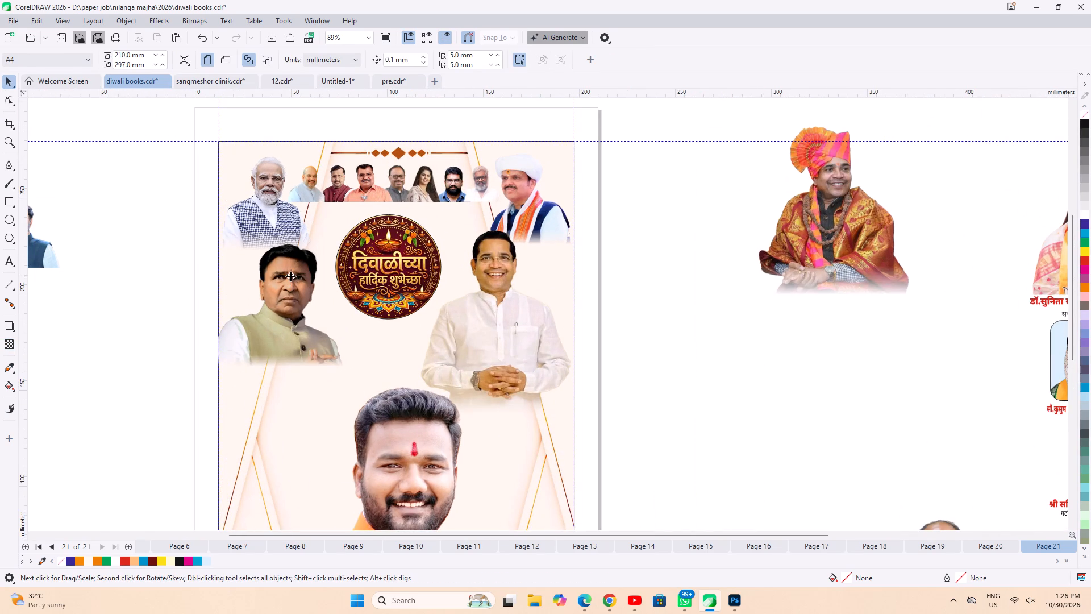
key(shift+Page_Up)
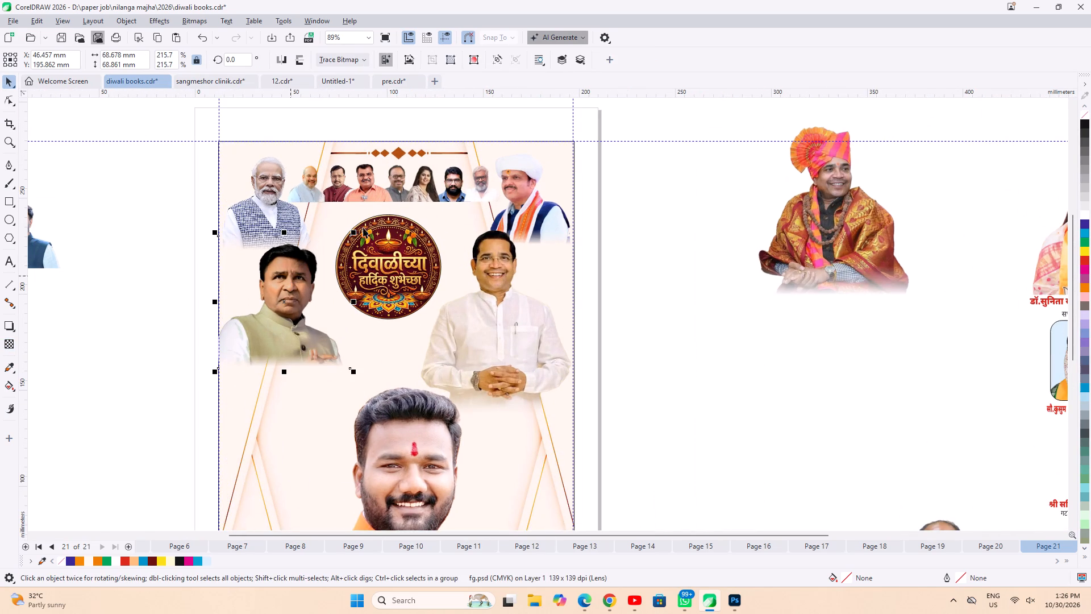
Enlarge the round Diwali badge to about 59.3 × 58.8 mm and shift it to about X 100.7 mm, Y 213.0 mm.
click(388, 281)
drag(330, 322, 320, 331)
drag(387, 272, 394, 268)
click(394, 268)
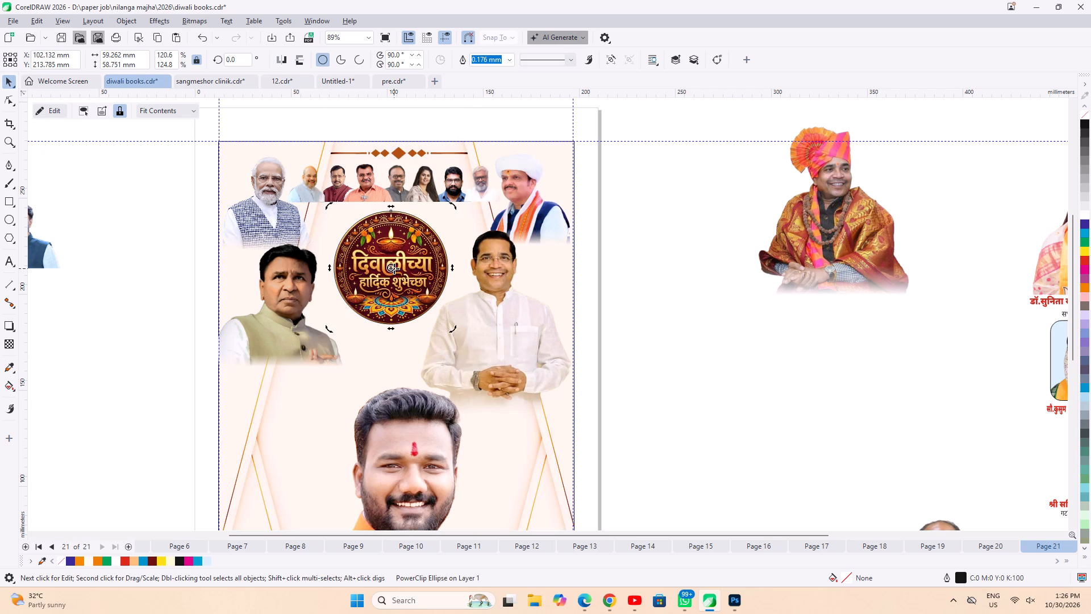
click(364, 269)
scroll(392, 277, up, 3)
click(393, 269)
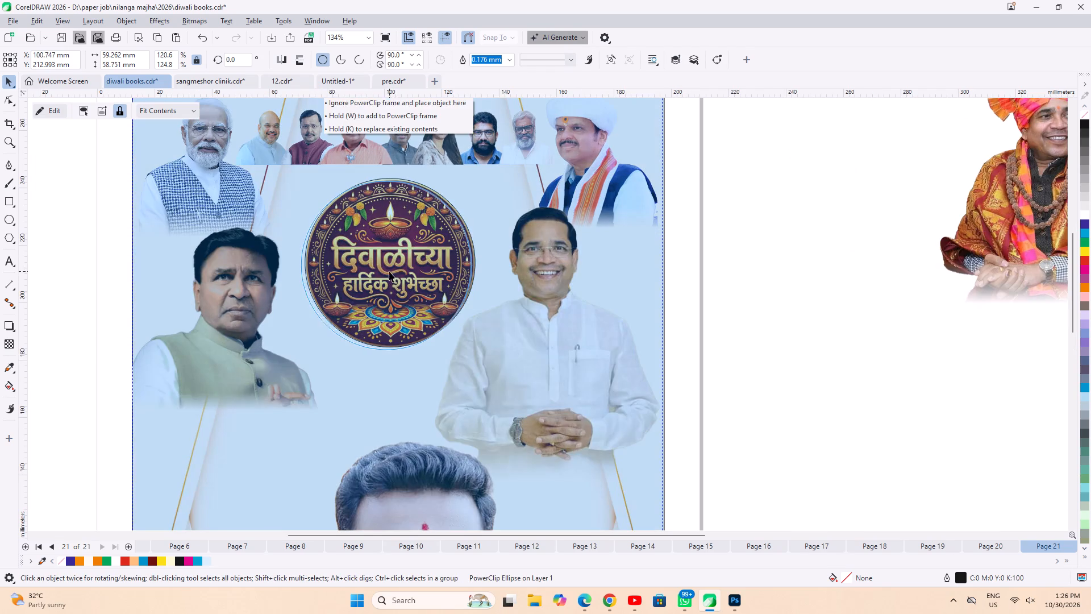
click(389, 271)
Nudge the orange-vest portrait slightly up to about Y 87.0 mm.
click(563, 322)
scroll(539, 265, down, 7)
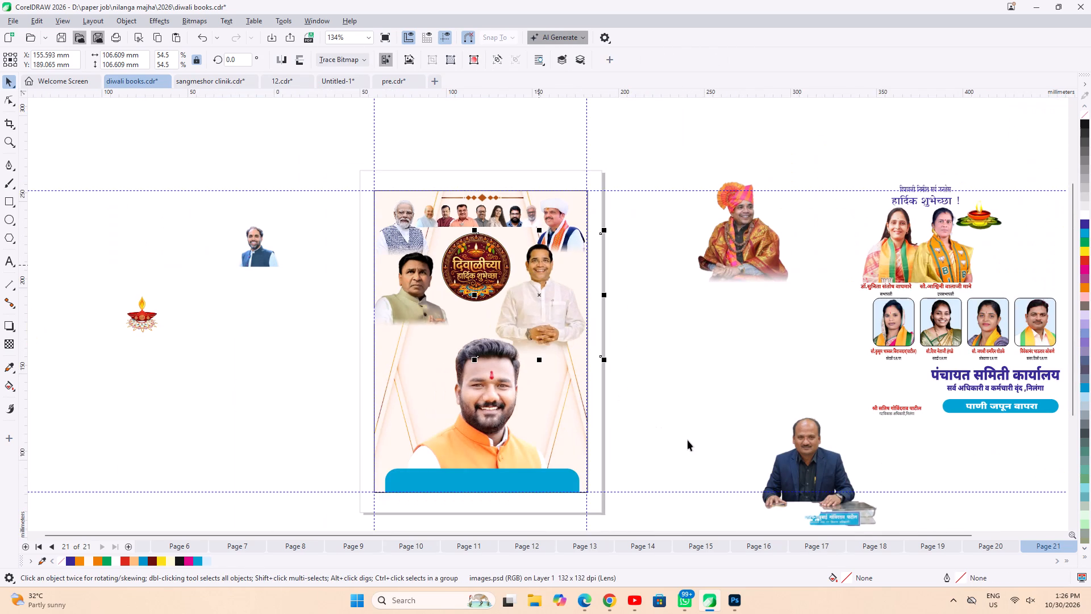
click(610, 439)
click(477, 439)
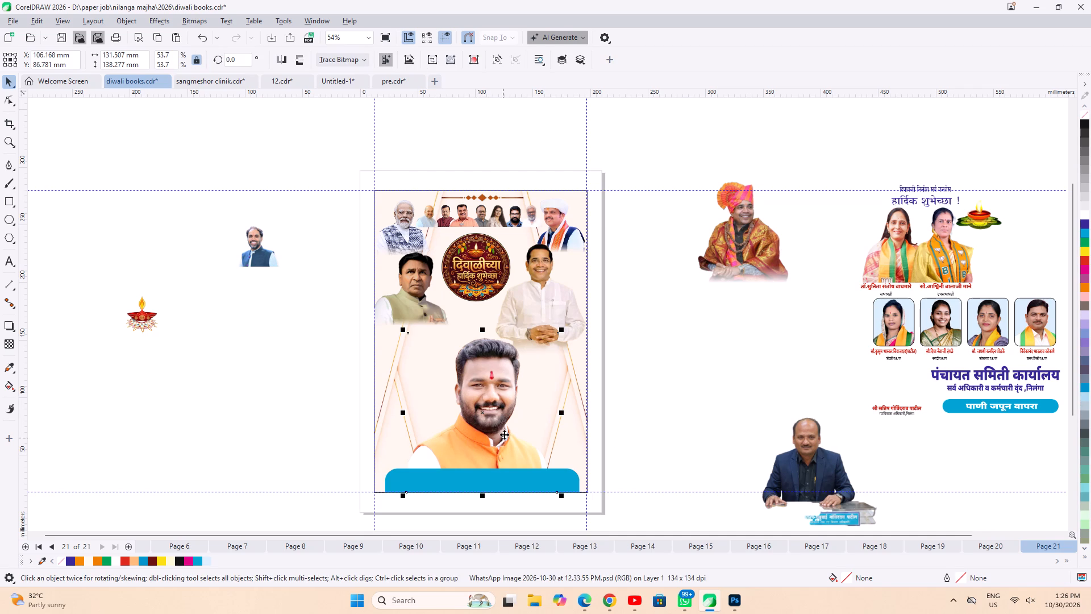
key(shift+Up)
click(688, 443)
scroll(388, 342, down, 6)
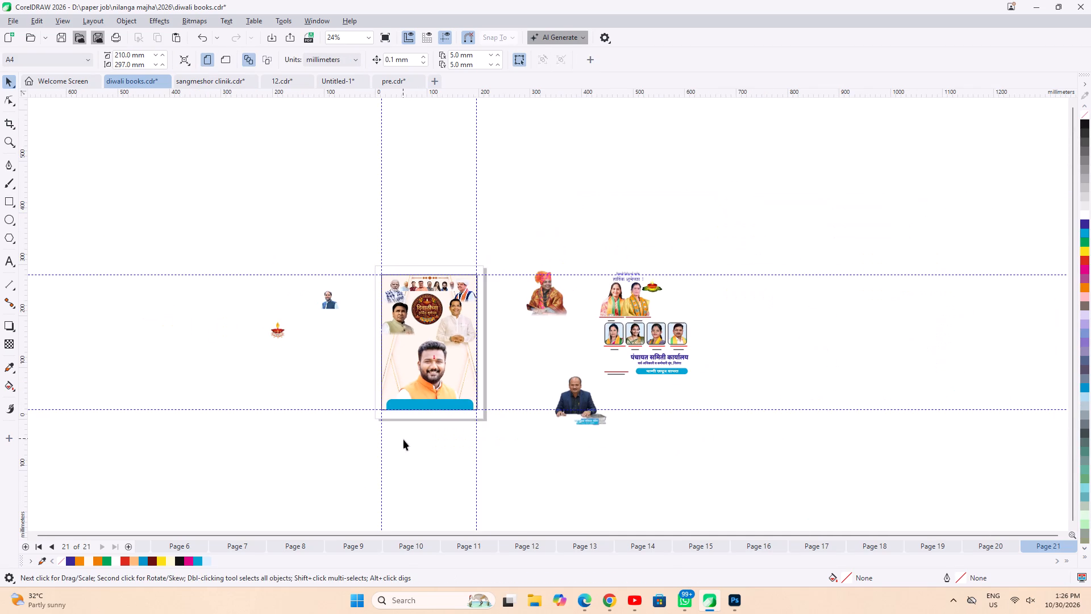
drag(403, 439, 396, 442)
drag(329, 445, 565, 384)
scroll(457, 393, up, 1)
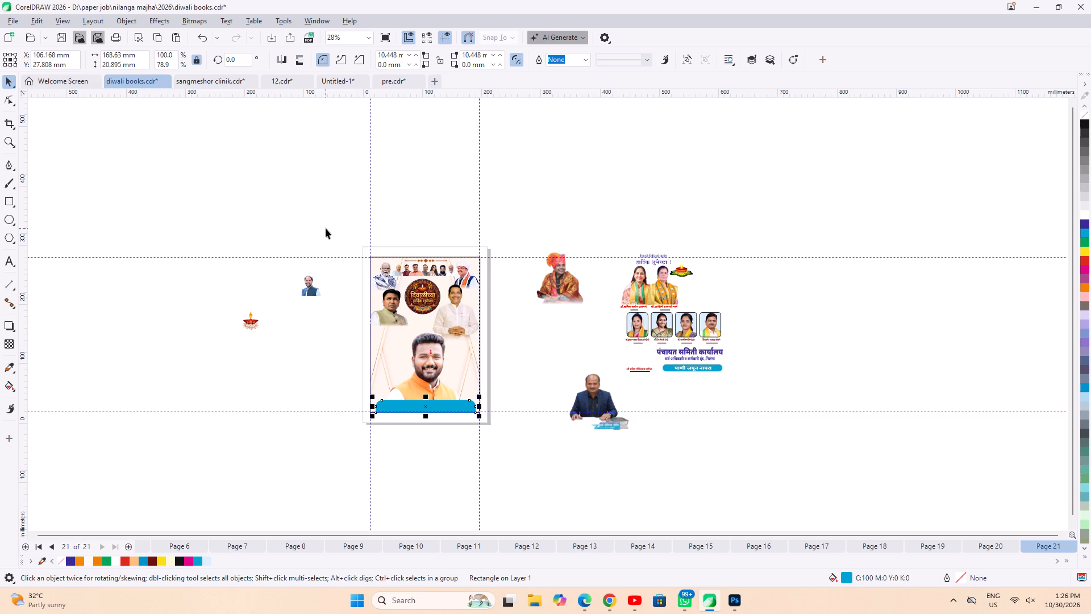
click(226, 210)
Nudge the round Diwali badge slightly down to about Y 212.8 mm.
scroll(423, 320, up, 8)
click(378, 262)
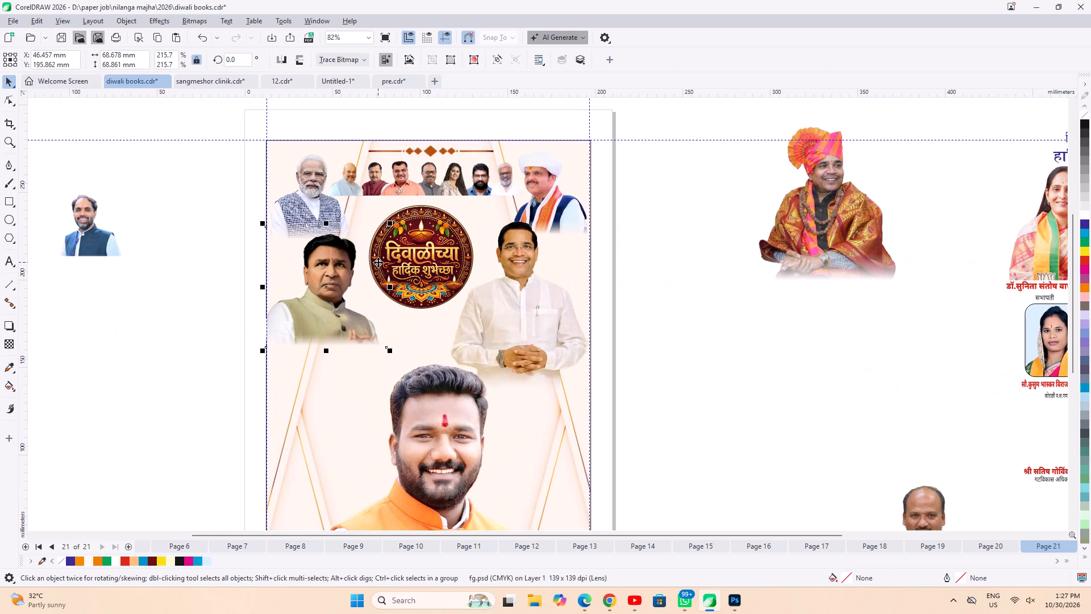
click(436, 243)
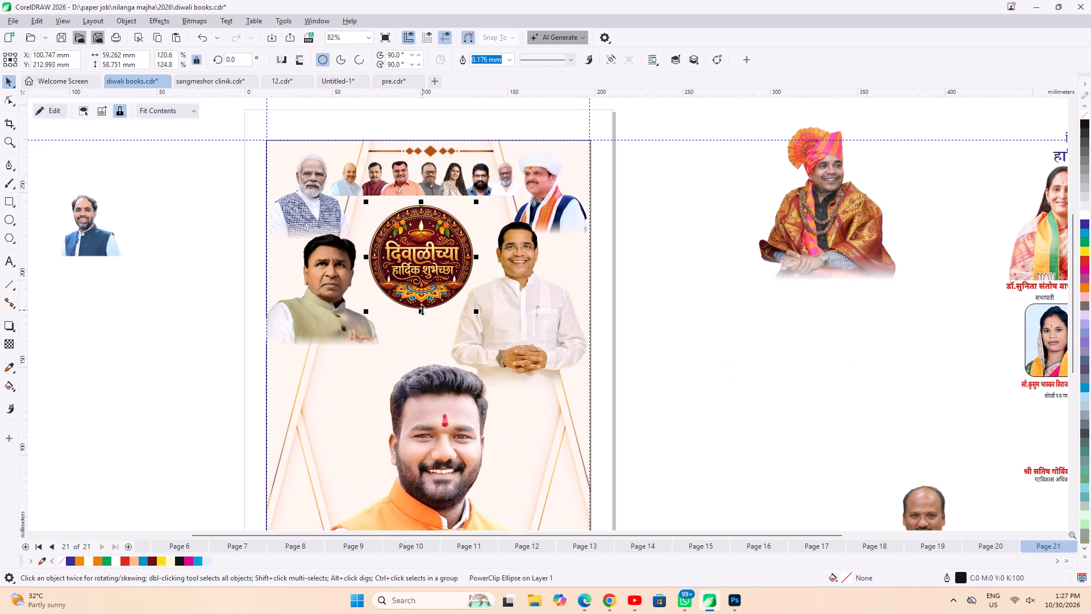
key(shift+Down)
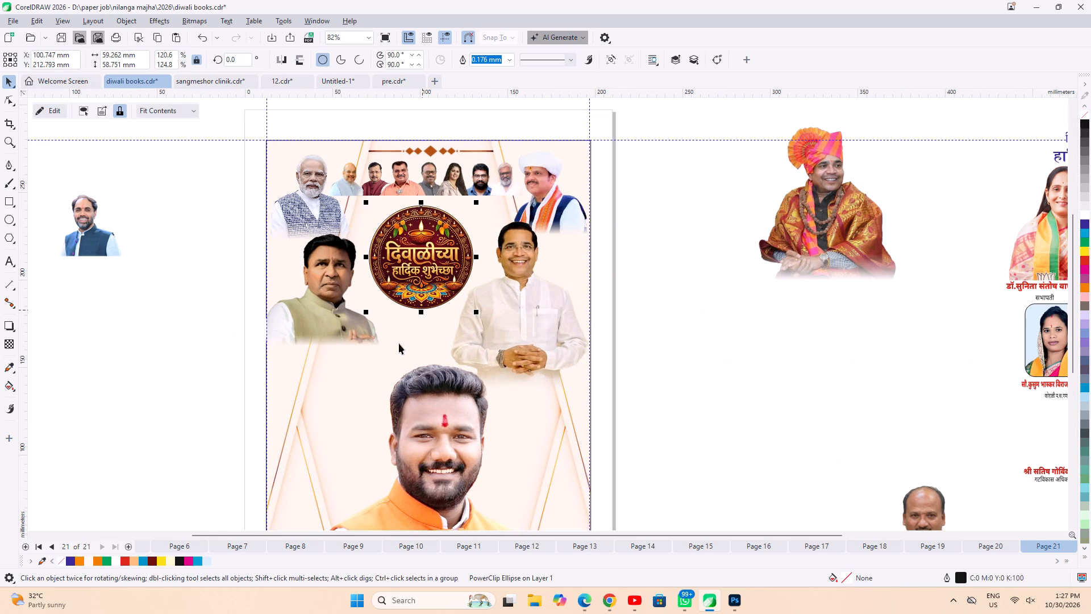
click(344, 336)
click(115, 383)
Place the diya lamp beside the orange-vest portrait at about X 45.5 mm, Y 125.2 mm, enlarged to about 58.7 × 62.8 mm.
scroll(416, 246, down, 4)
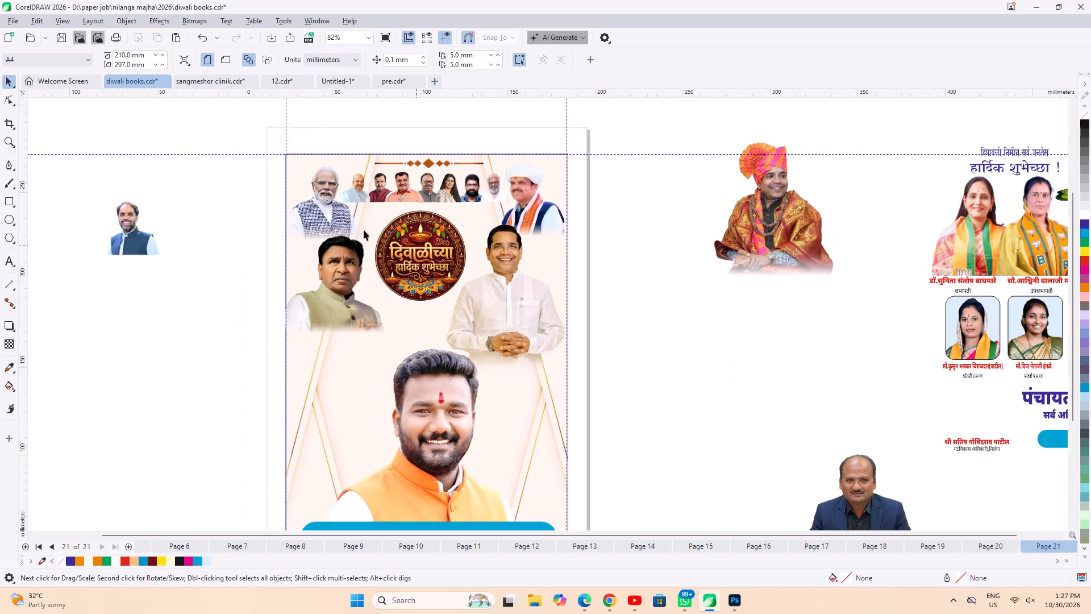
scroll(364, 230, down, 3)
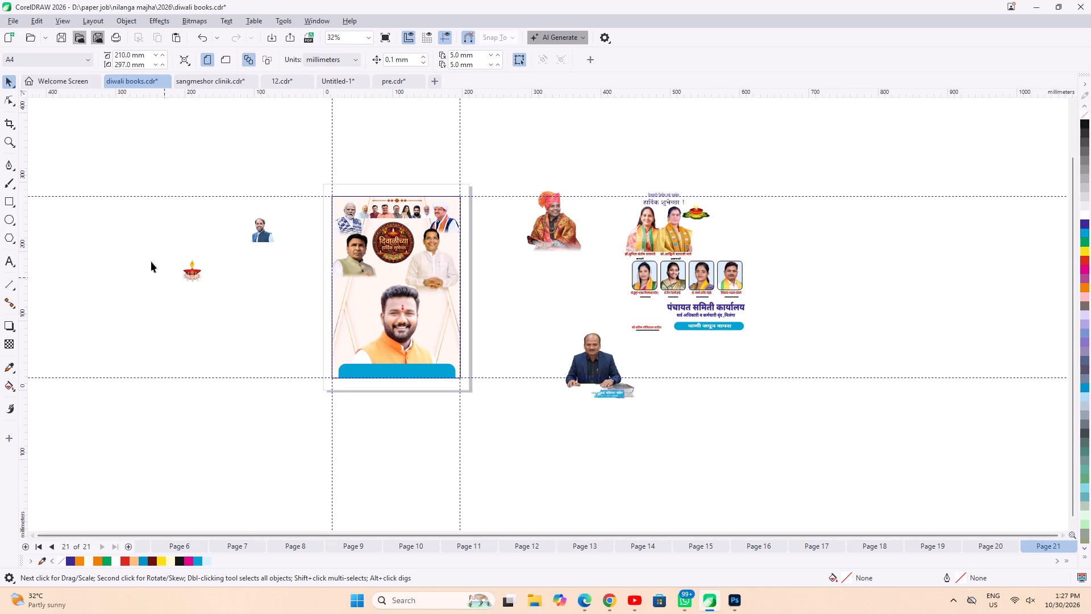
drag(119, 218, 243, 387)
scroll(184, 195, up, 3)
drag(199, 309, 397, 346)
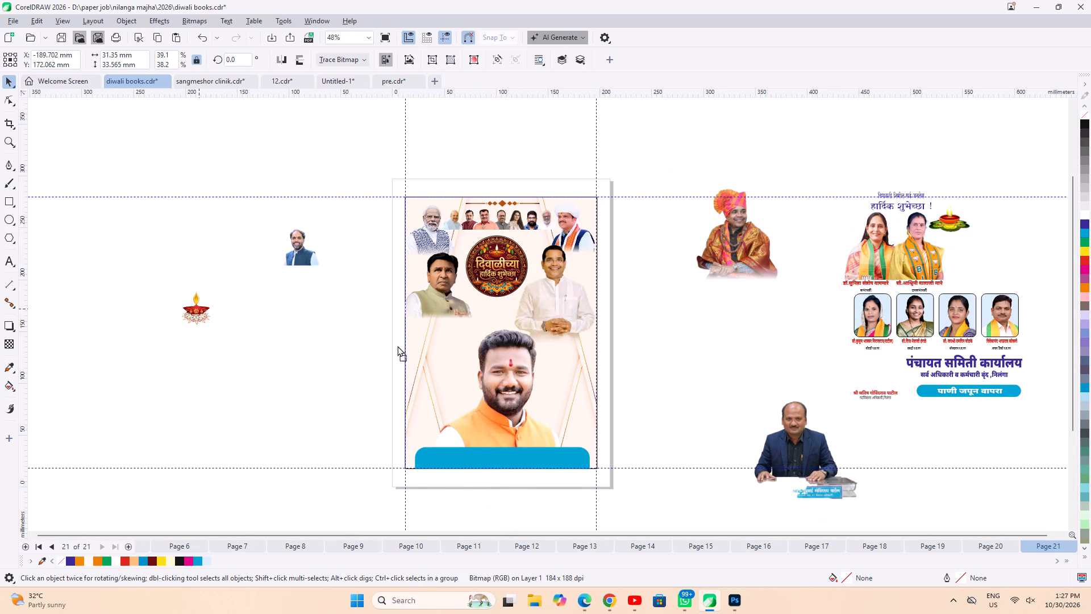
drag(397, 346, 435, 357)
scroll(435, 356, up, 6)
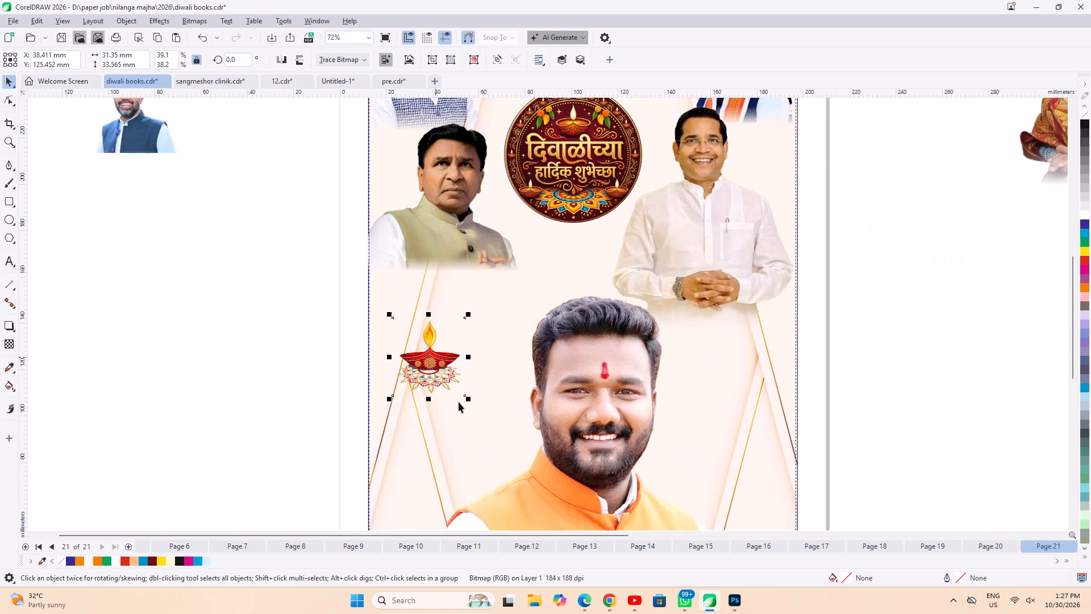
shift+drag(468, 400, 499, 476)
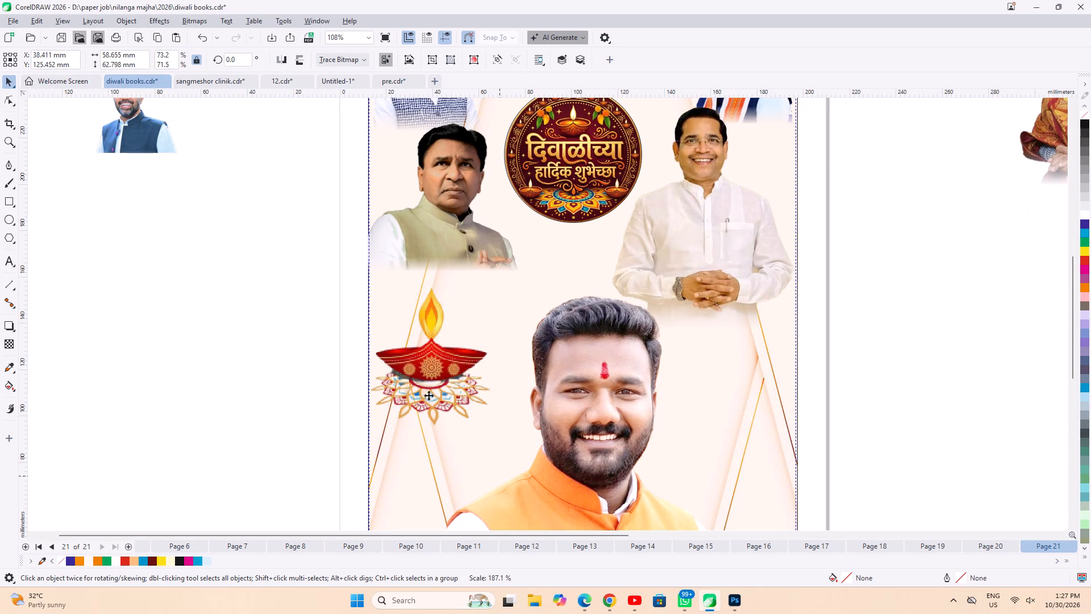
drag(434, 360, 451, 361)
scroll(223, 188, down, 2)
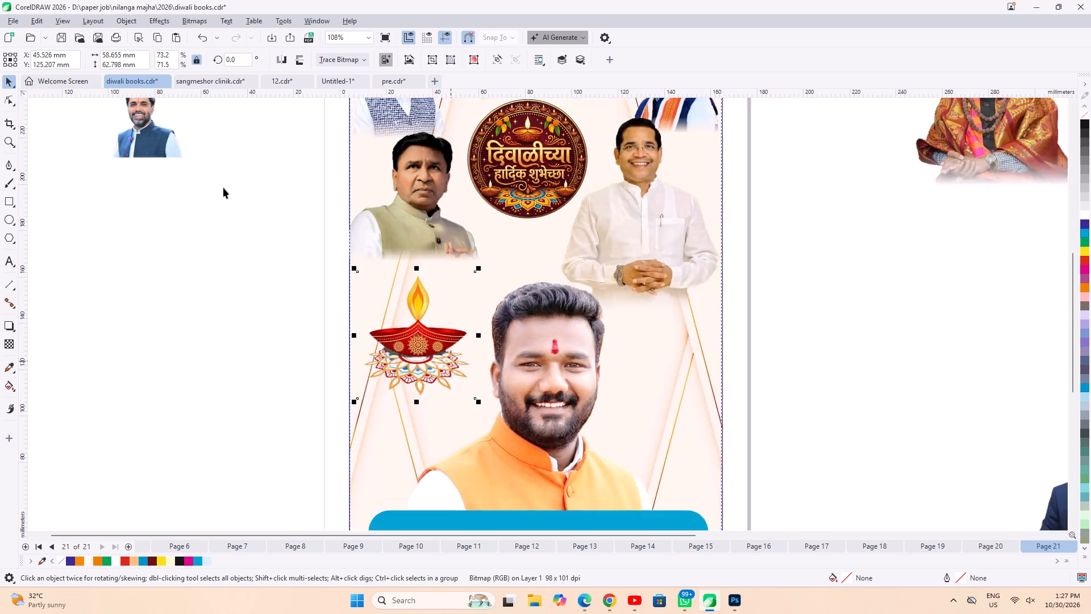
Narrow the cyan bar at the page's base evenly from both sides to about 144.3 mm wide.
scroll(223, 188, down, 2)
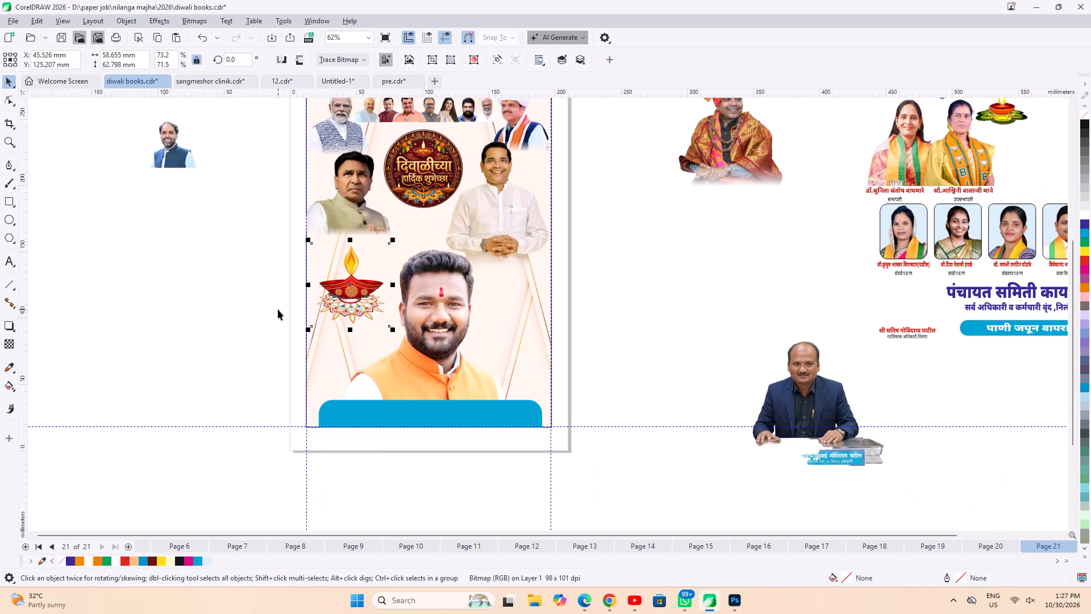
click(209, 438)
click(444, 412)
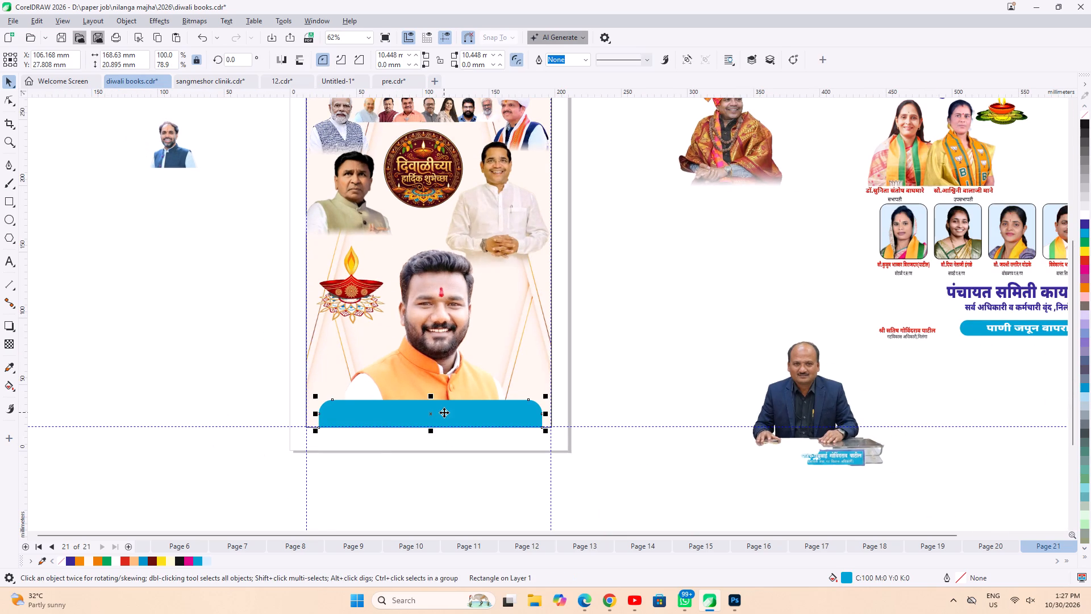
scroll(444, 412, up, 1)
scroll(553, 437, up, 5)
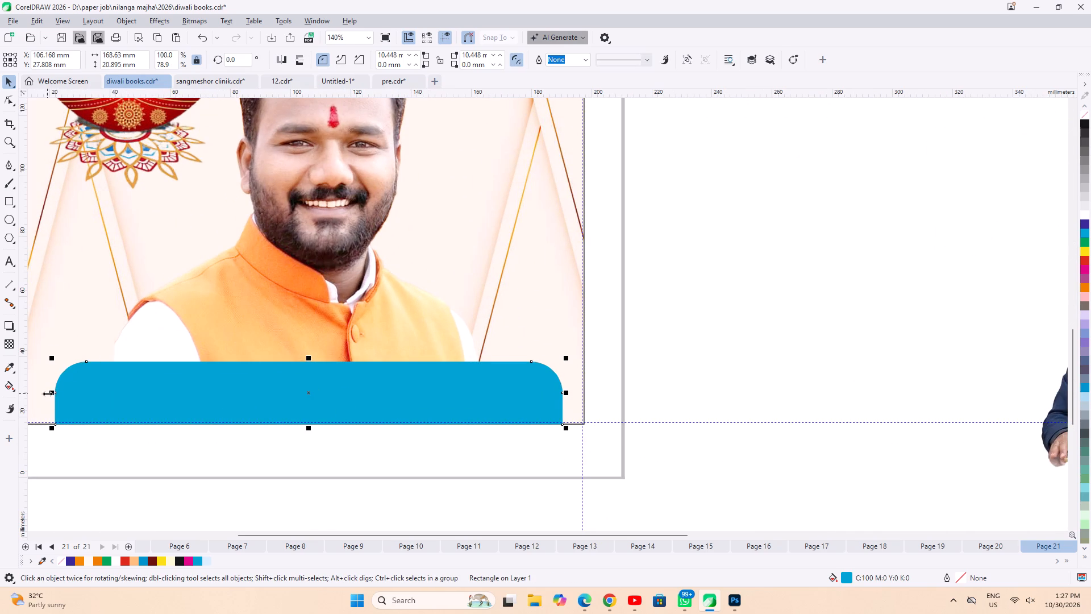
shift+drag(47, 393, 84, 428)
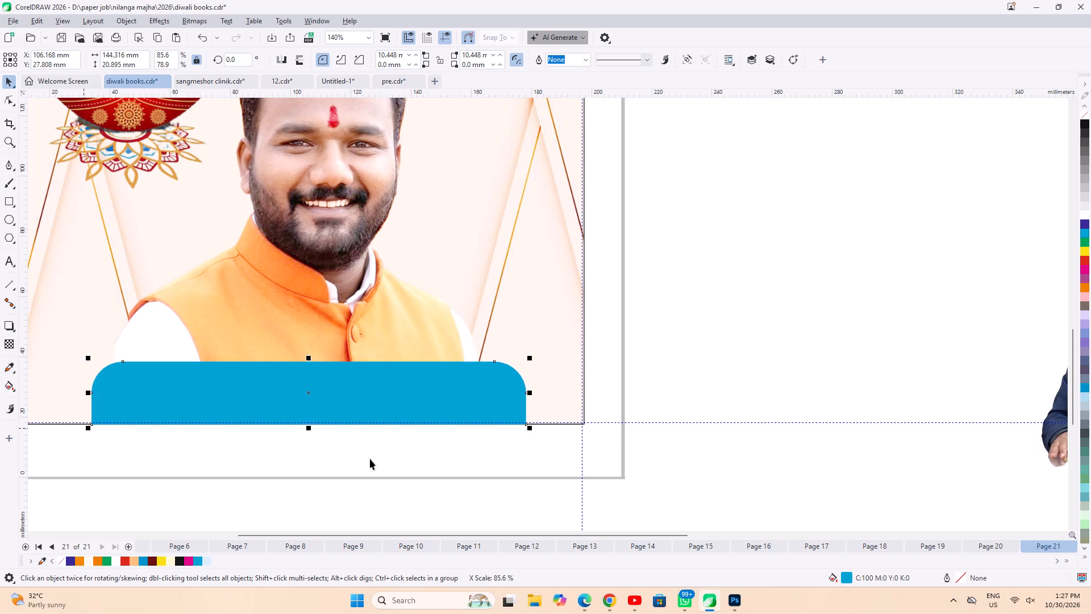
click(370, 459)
Move the two-line red name and officer title text onto the cyan bar at about X 103.9 mm, Y 28.1 mm, and bring it to front.
scroll(572, 411, down, 4)
scroll(463, 197, down, 3)
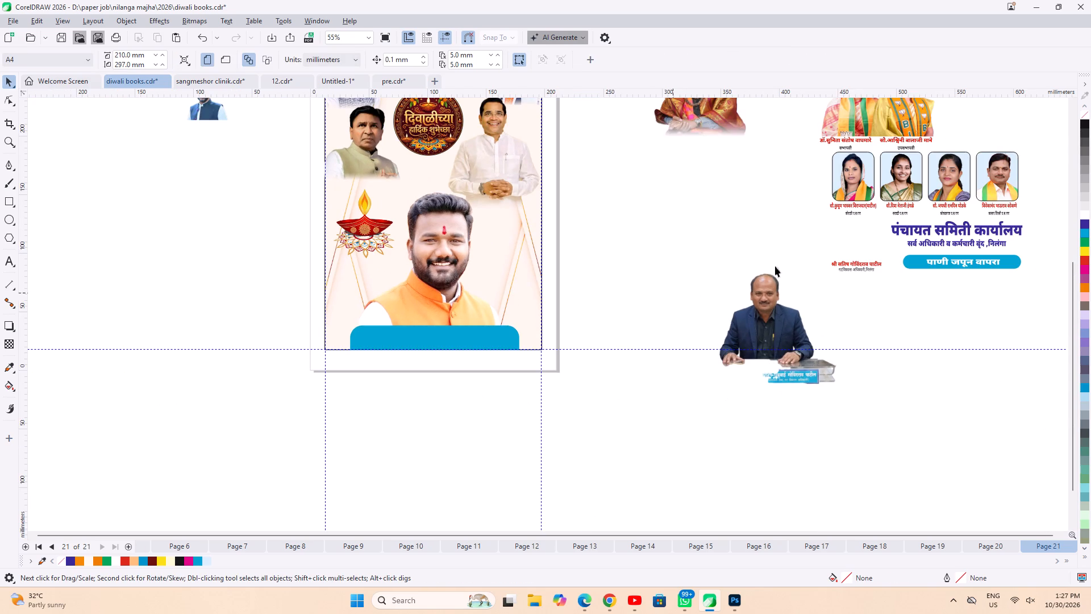
click(942, 231)
drag(769, 246, 891, 298)
drag(861, 264, 436, 335)
scroll(436, 335, up, 2)
key(shift+Page_Up)
scroll(437, 341, up, 2)
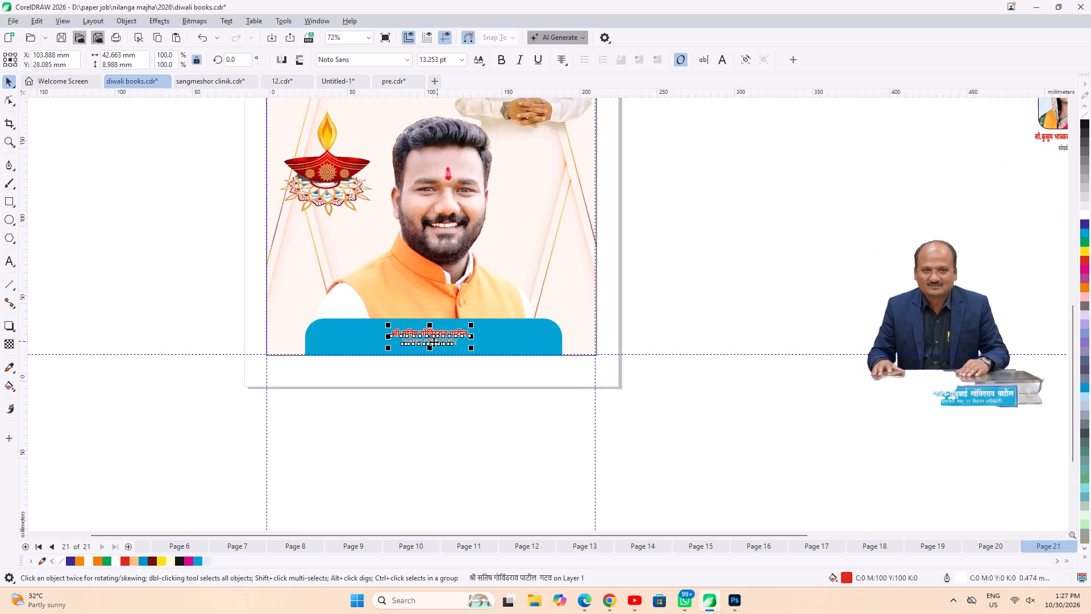
Narrow the cyan bar about its centre to about 110.7 mm wide.
scroll(434, 342, up, 3)
click(545, 319)
shift+drag(640, 308, 618, 323)
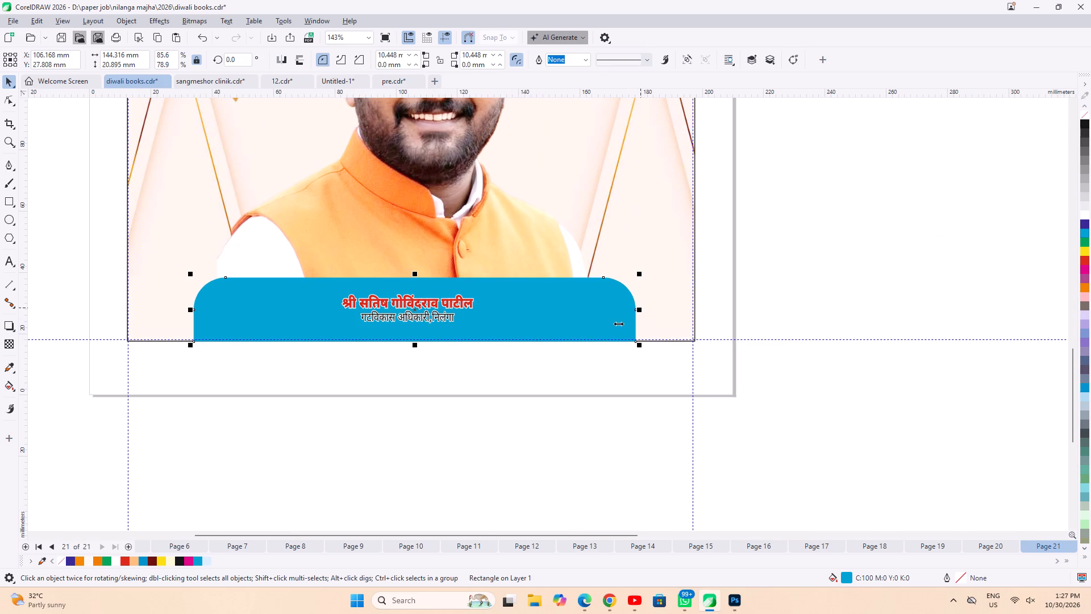
shift+drag(618, 323, 589, 337)
Enlarge the name and title text on the cyan bar about its centre to about 60.9 × 12.8 mm.
scroll(423, 352, up, 4)
scroll(371, 317, up, 1)
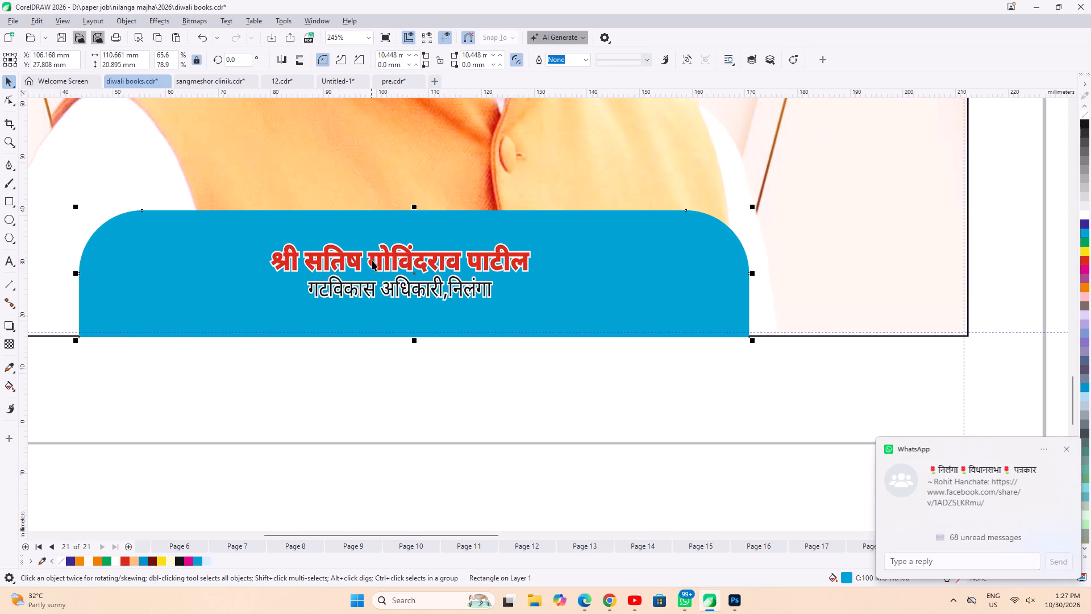
click(372, 260)
shift+click(538, 303)
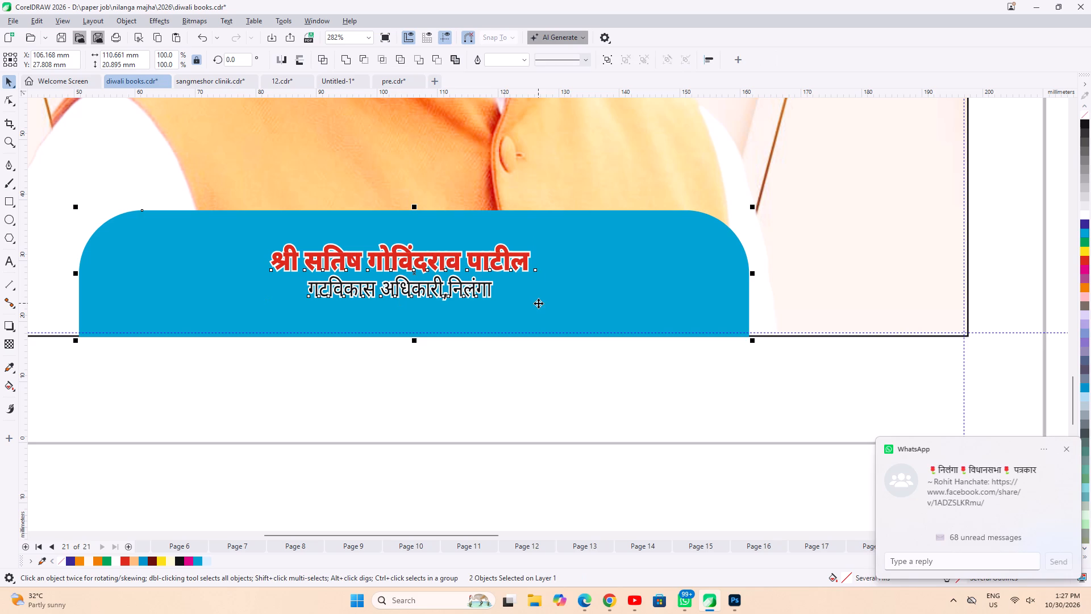
click(493, 419)
drag(164, 413, 650, 200)
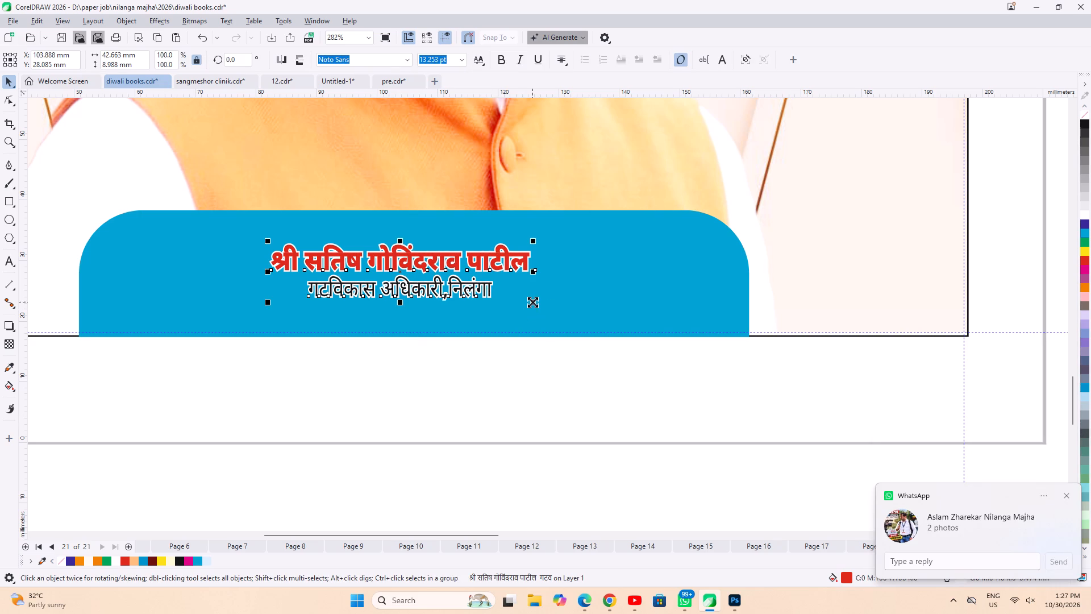
shift+drag(532, 302, 588, 339)
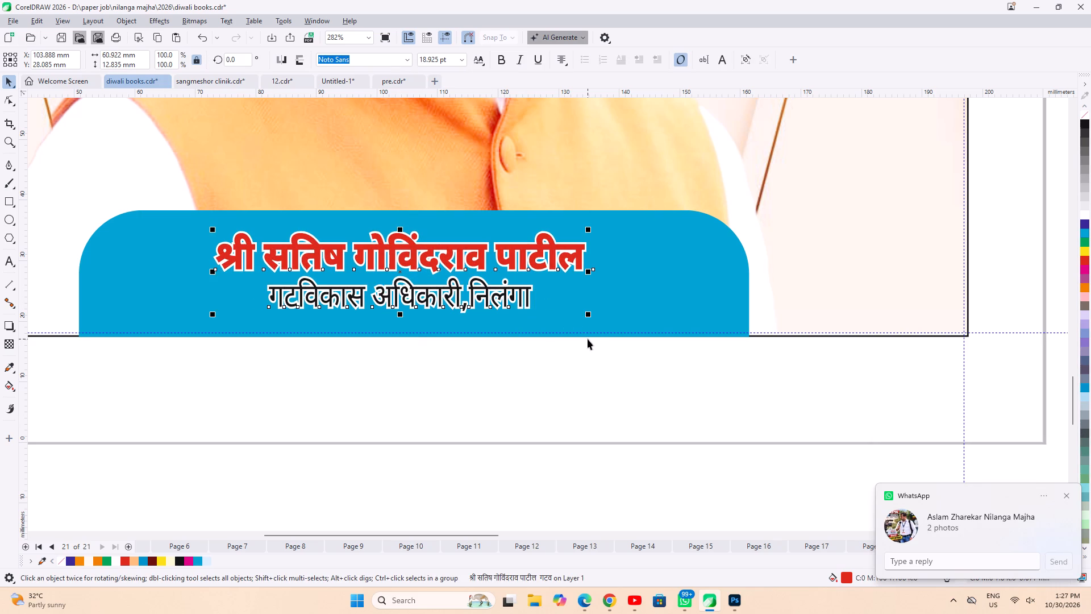
click(573, 360)
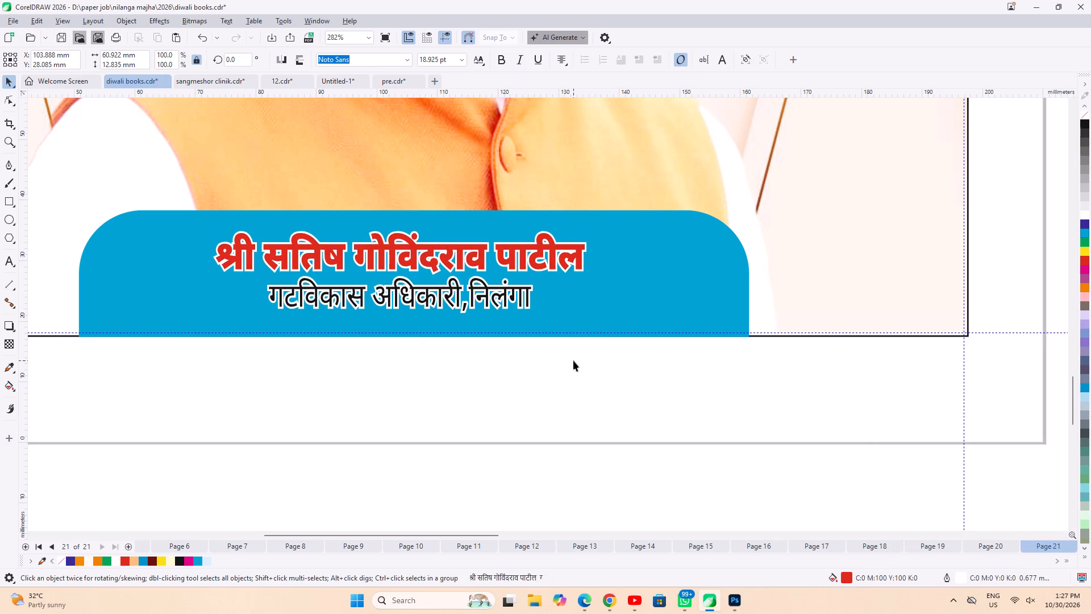
Replace the name after श्री in the red line on the cyan bar with VFTR.
click(477, 257)
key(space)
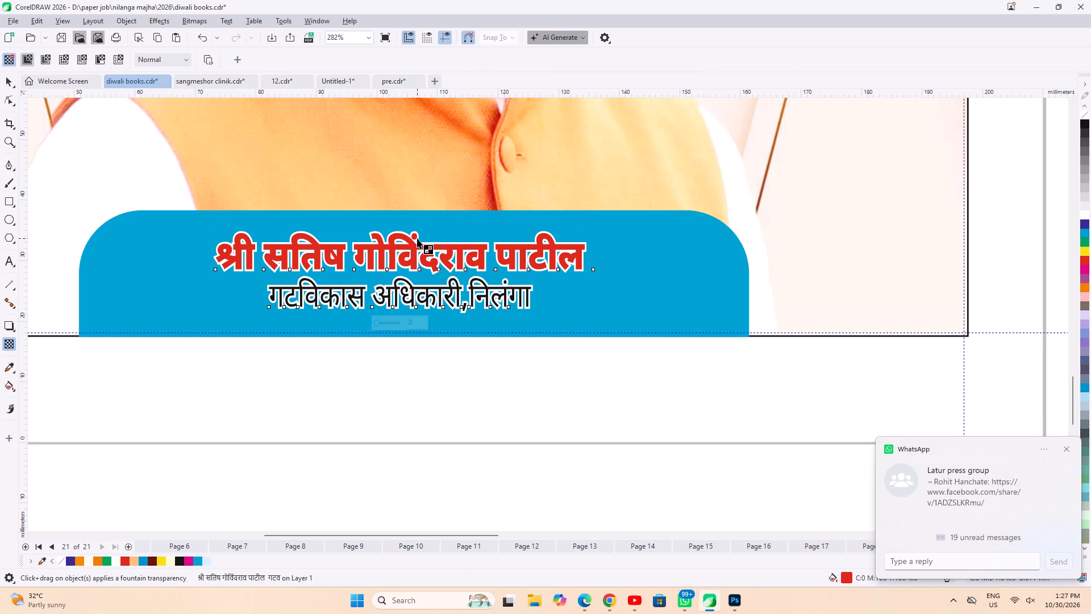
click(1, 263)
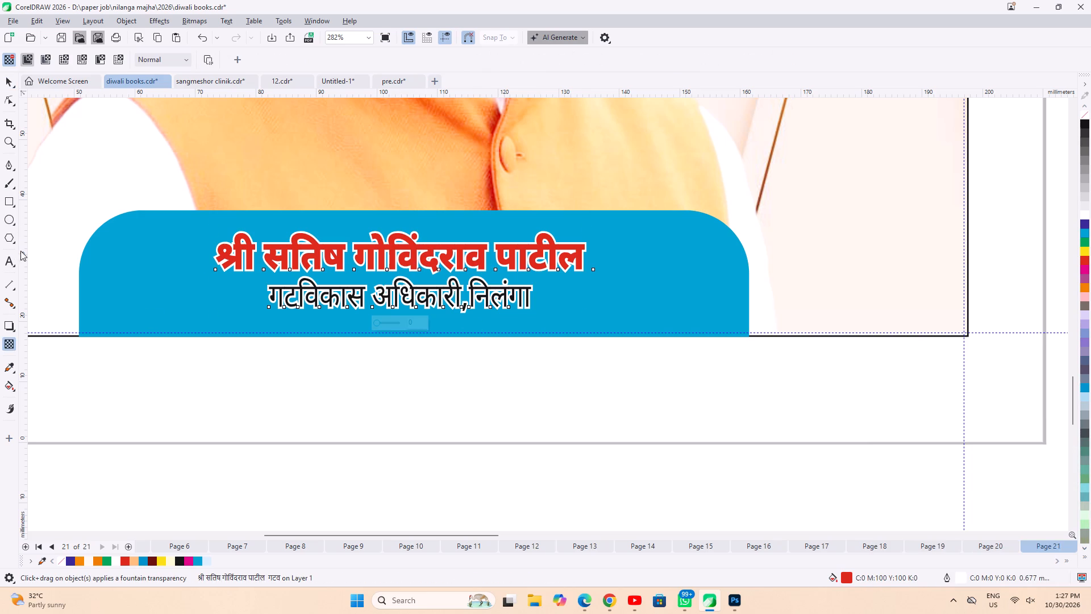
click(11, 263)
click(295, 261)
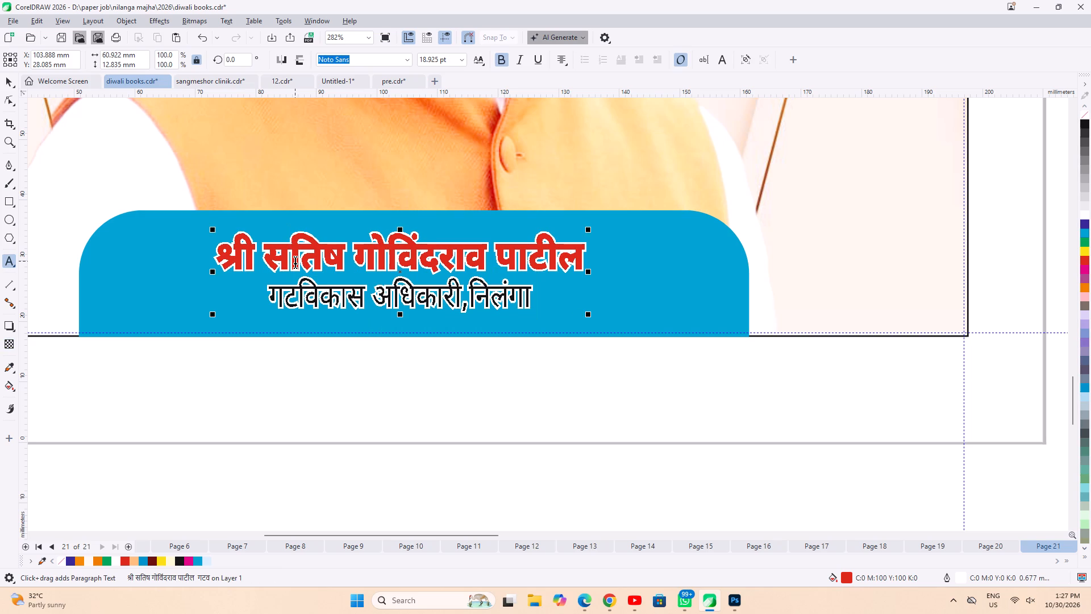
key(Left)
key(Left)
key(Left)
key(Left)
key(Right)
key(Right)
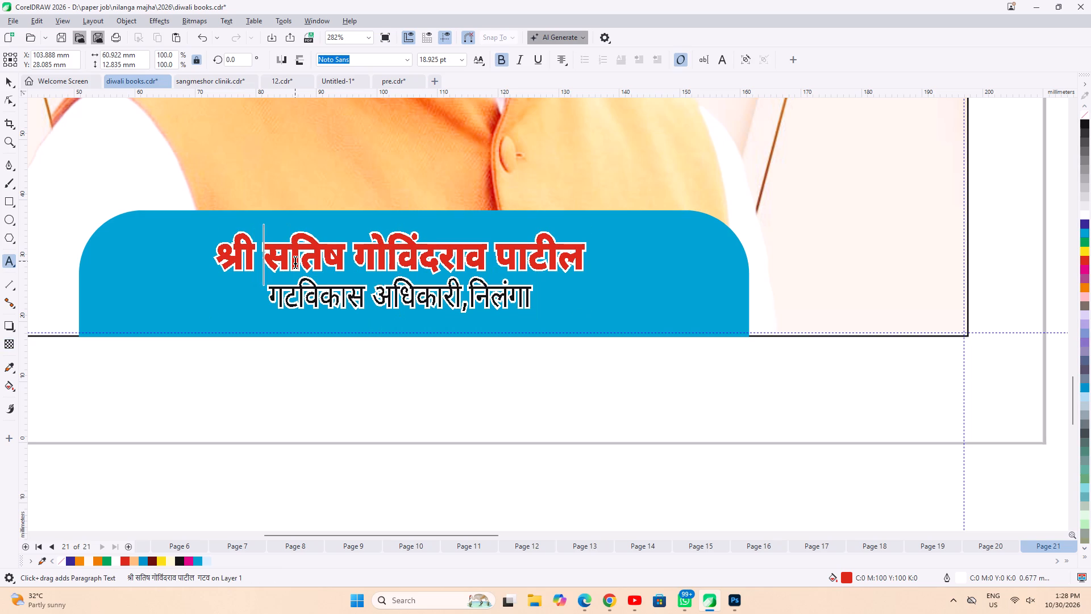
key(shift+End)
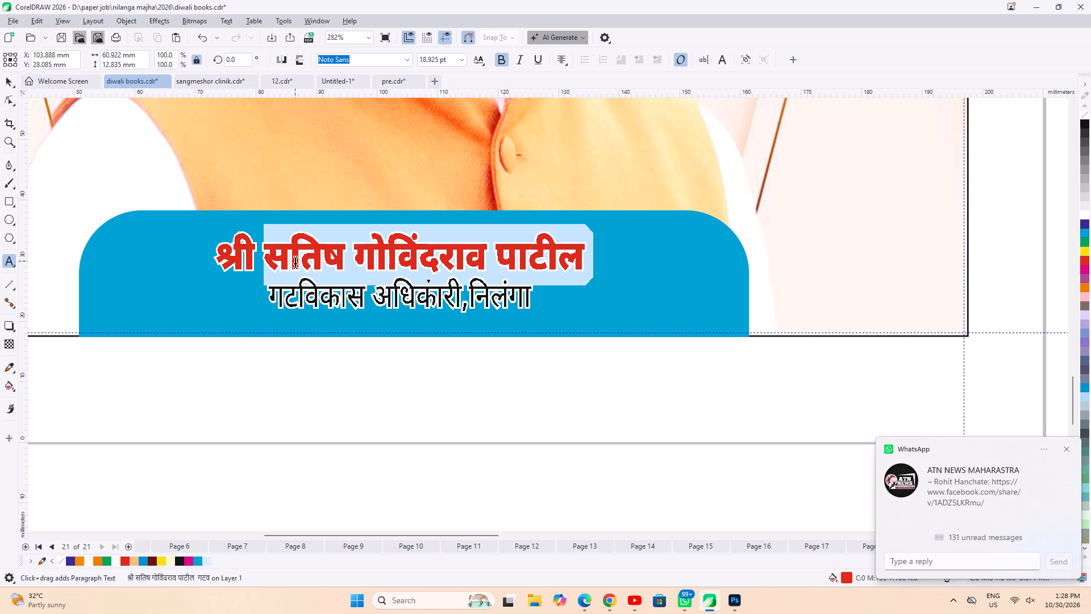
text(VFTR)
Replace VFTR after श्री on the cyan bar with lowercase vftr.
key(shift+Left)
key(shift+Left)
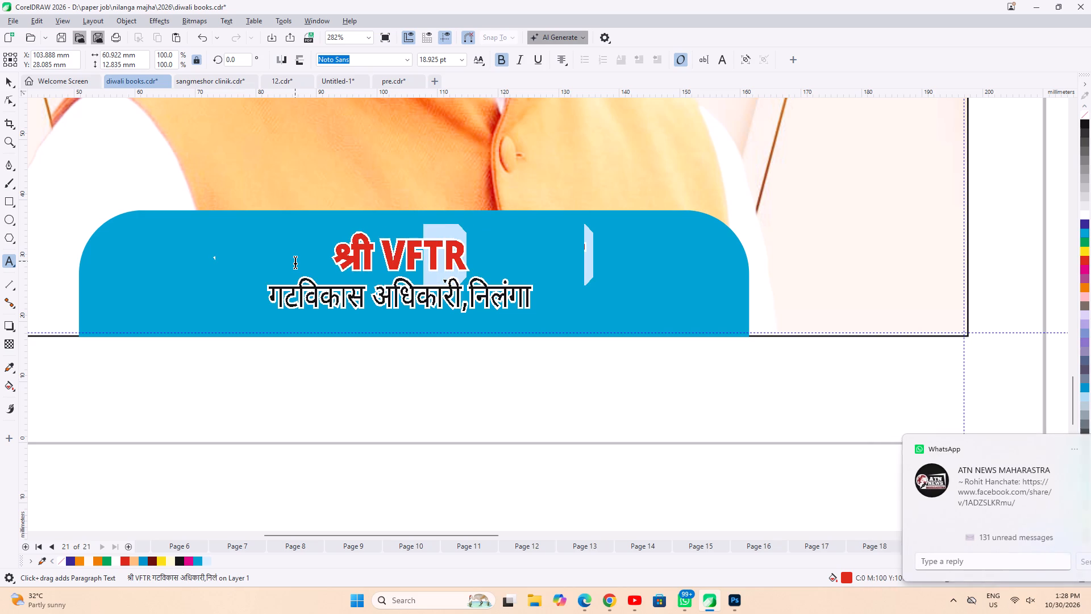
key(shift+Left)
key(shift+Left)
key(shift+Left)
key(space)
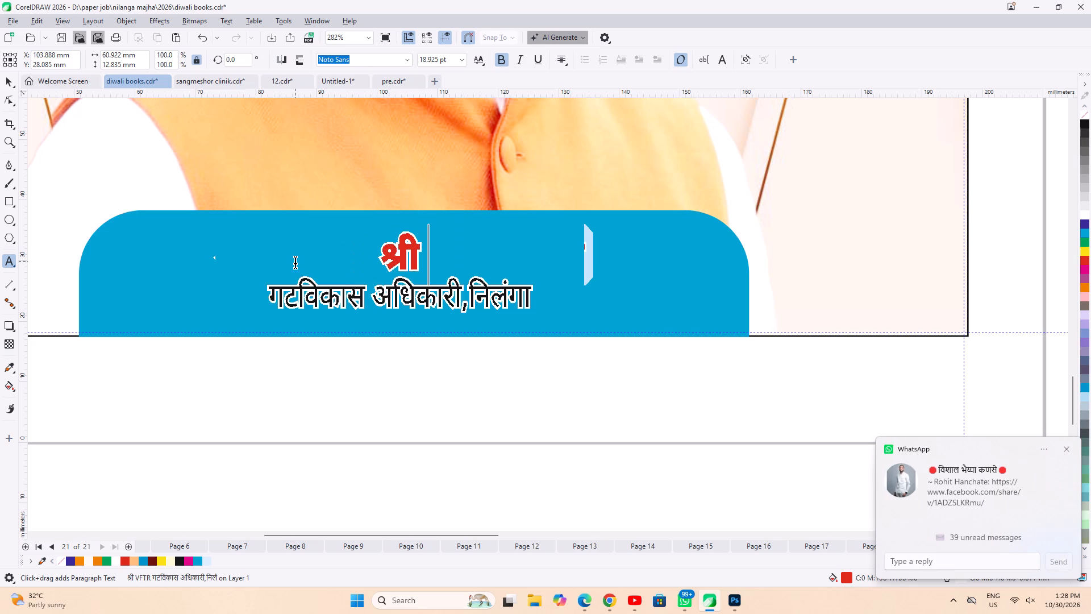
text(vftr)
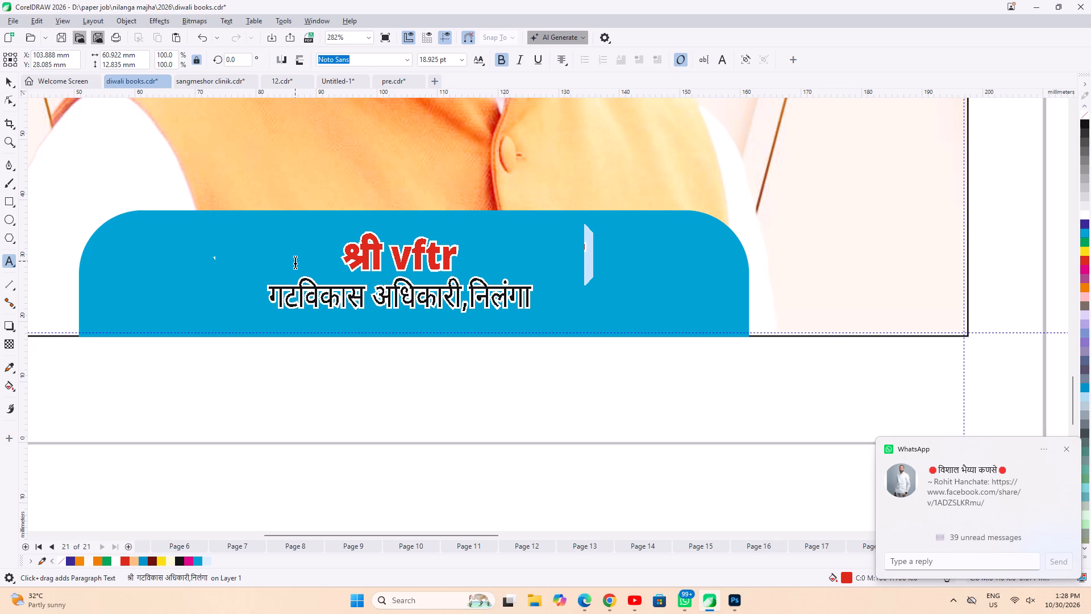
Replace the lowercase vftr after श्री with uppercase VFTR in the red name line.
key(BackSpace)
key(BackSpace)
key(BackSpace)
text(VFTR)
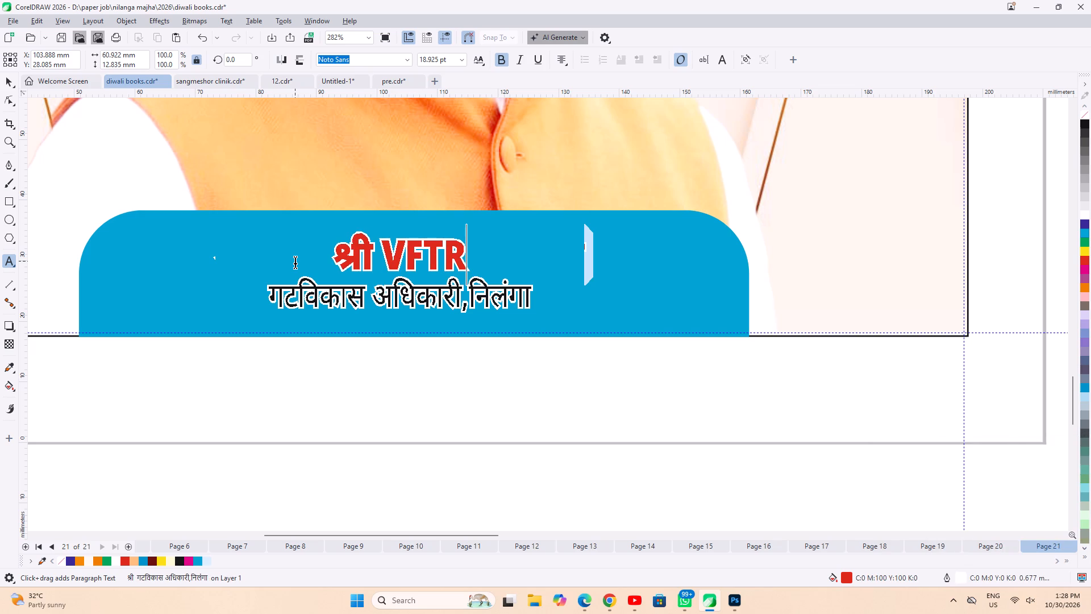
Select the VFTR text after श्री in the red name line.
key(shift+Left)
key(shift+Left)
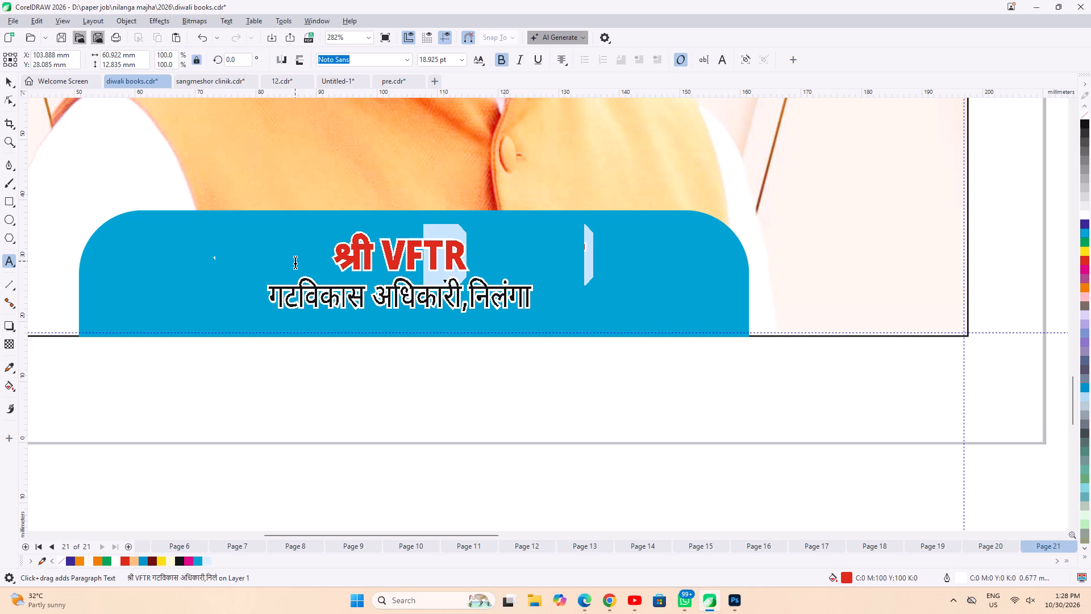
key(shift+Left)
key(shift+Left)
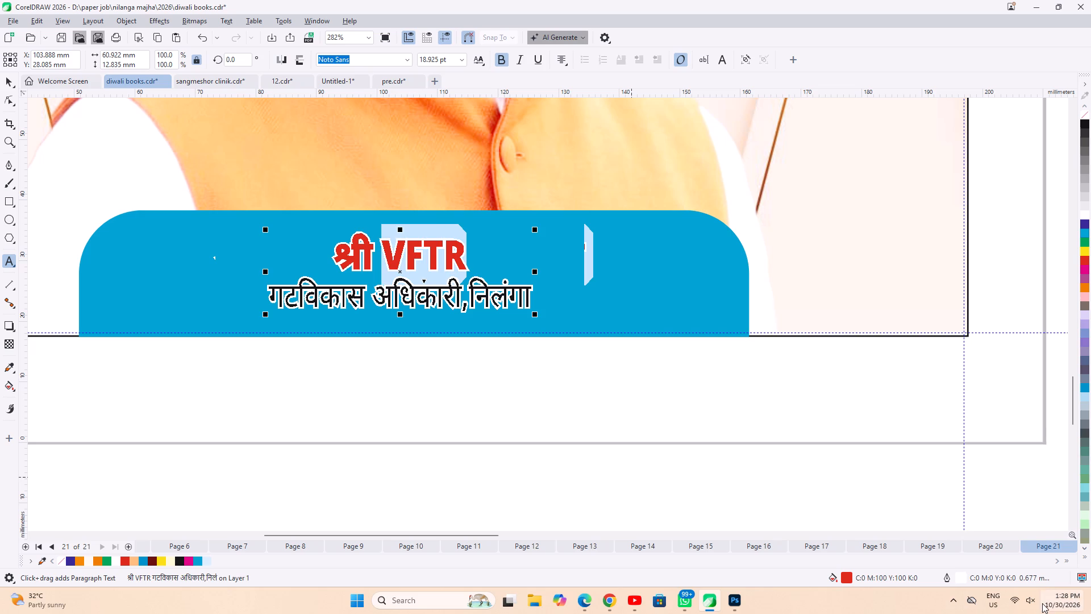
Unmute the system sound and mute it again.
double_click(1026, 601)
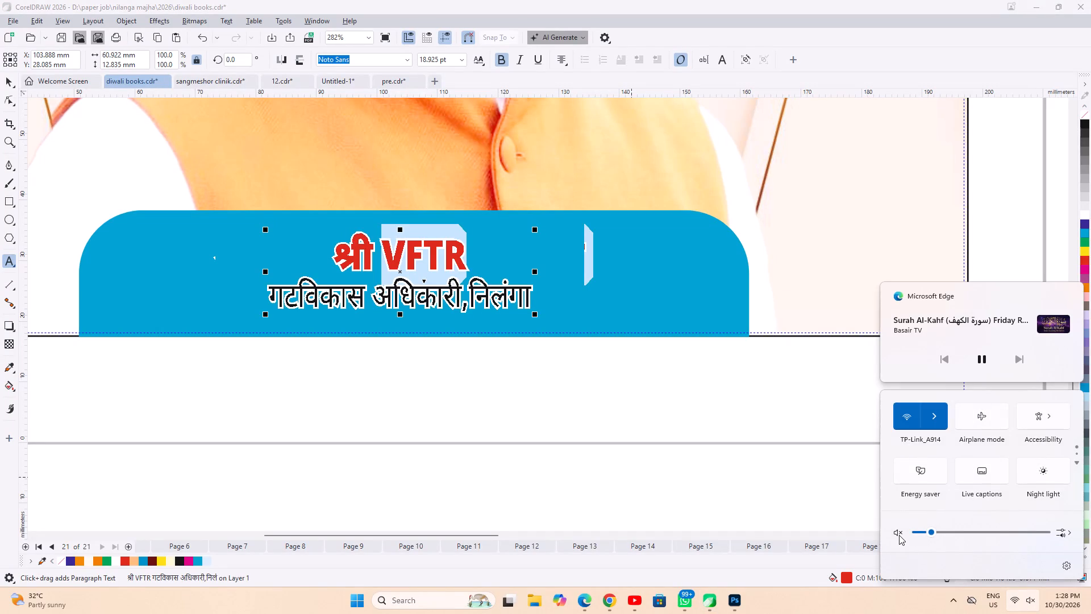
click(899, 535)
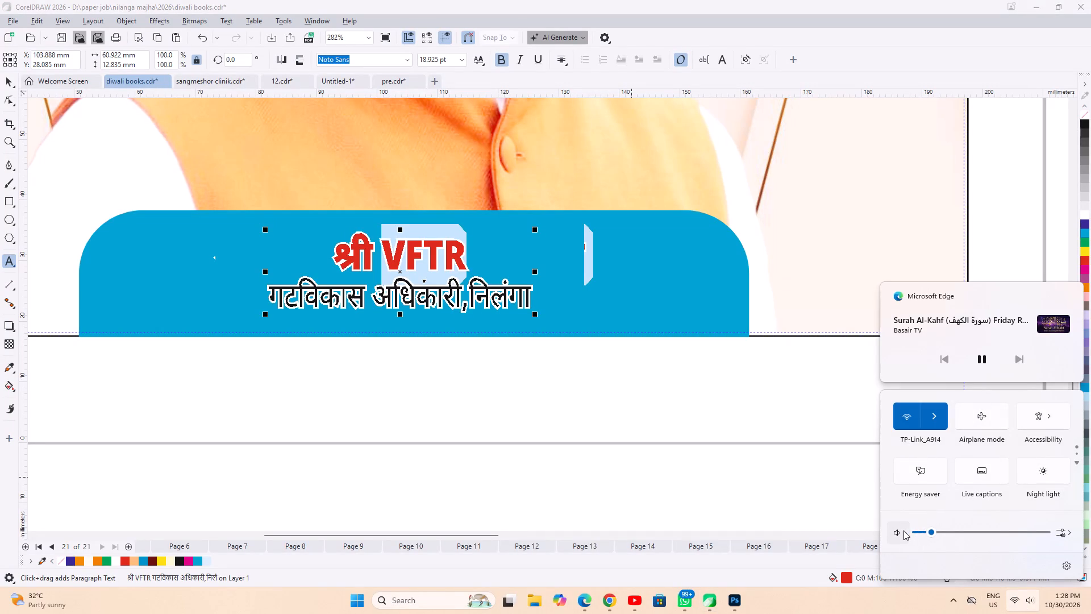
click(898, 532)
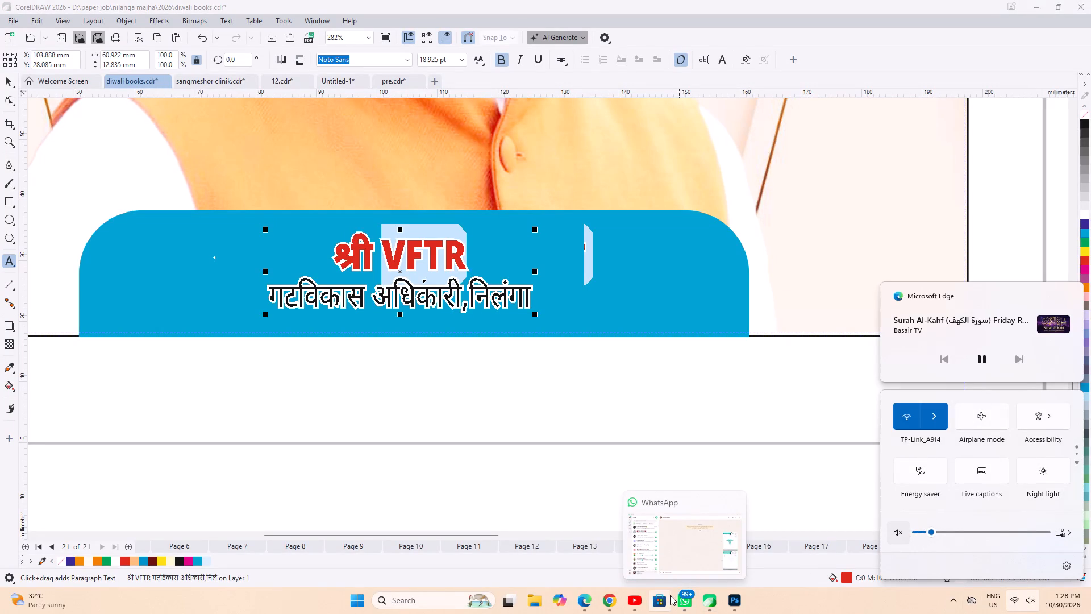
Switch to Google Chrome and bring up the open train-booking agent dashboard.
click(610, 606)
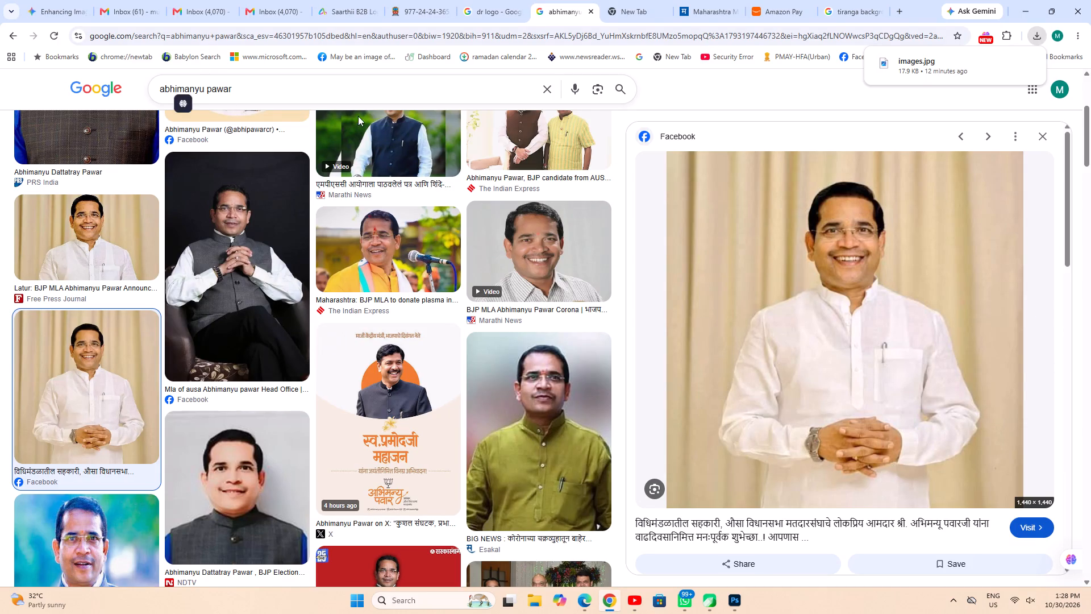
click(427, 13)
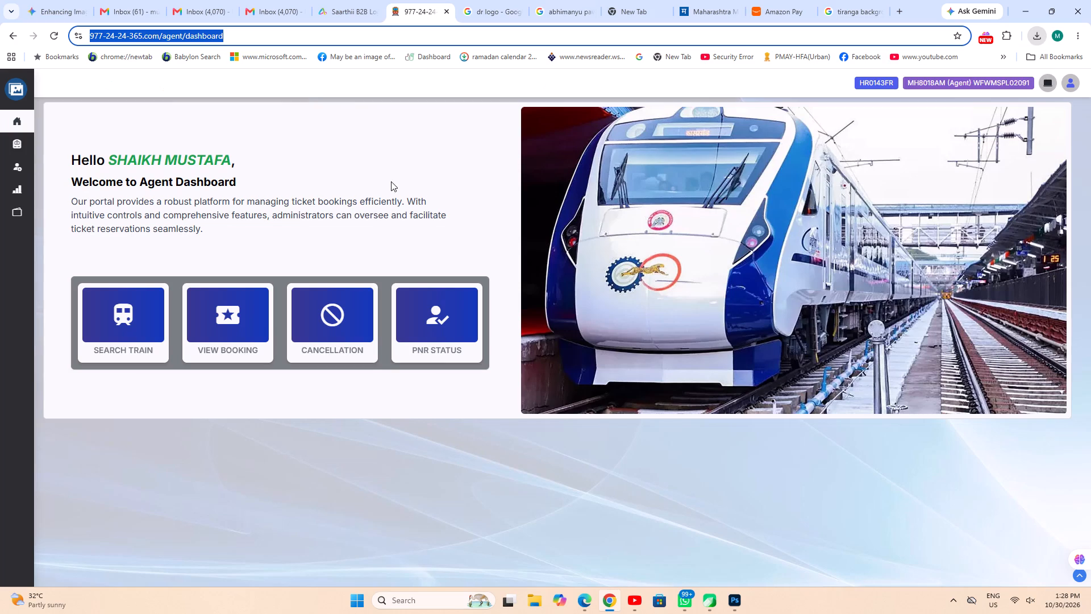